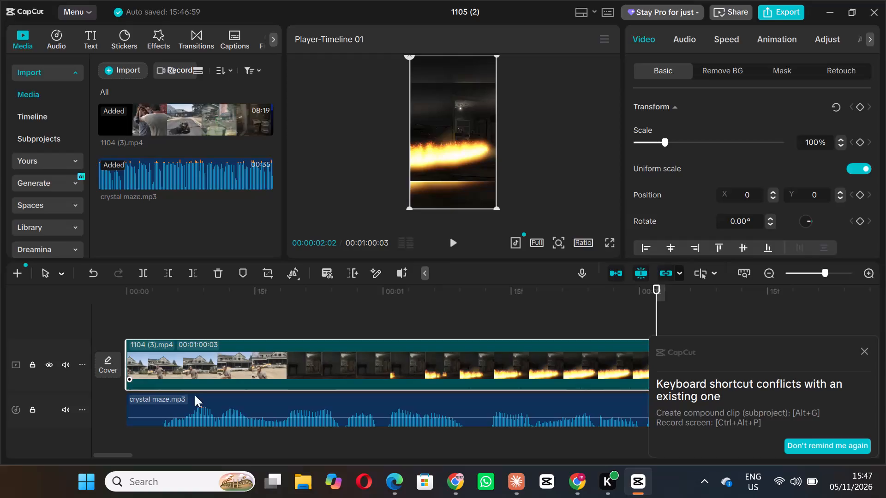
# Play through the opening of the video to find where the fire scenes cut to the man outside the house.
pyautogui.click(258, 368)
pyautogui.press('space')
pyautogui.press('space')
pyautogui.press('space')
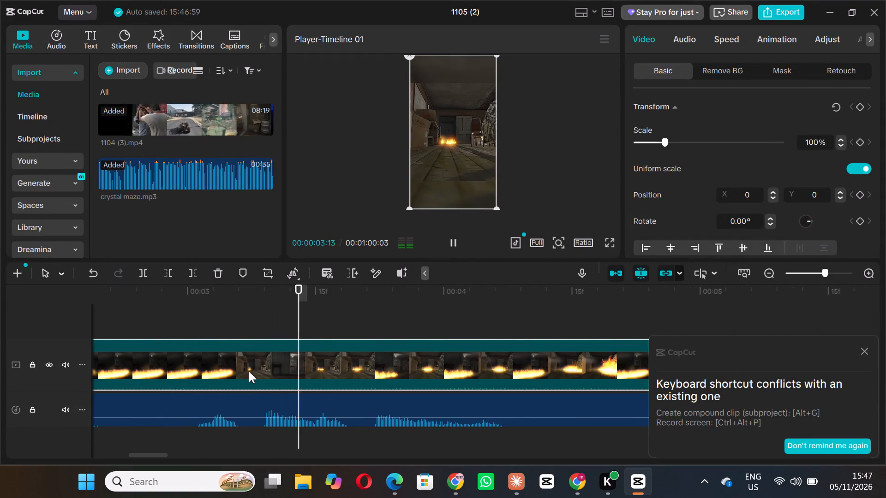
pyautogui.press('space')
pyautogui.press('space')
pyautogui.press('space')
pyautogui.press('space')
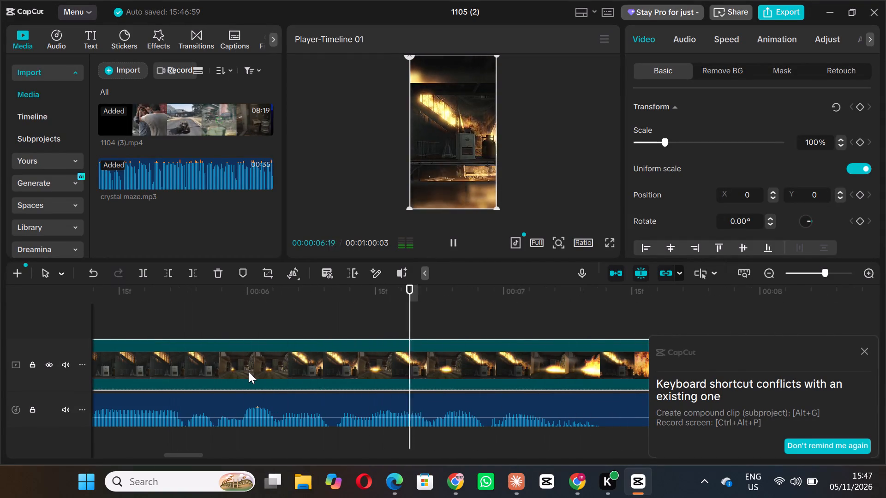
pyautogui.press('space')
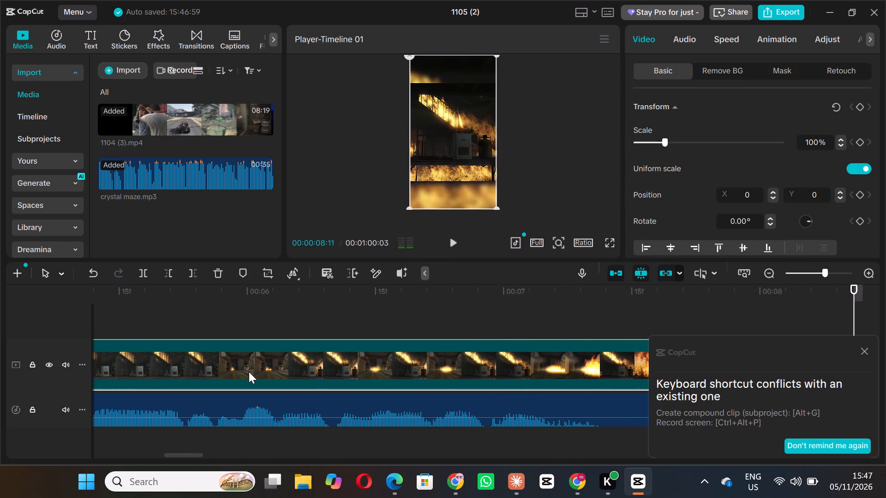
pyautogui.press('space')
pyautogui.press('space')
pyautogui.press('space')
pyautogui.press('space')
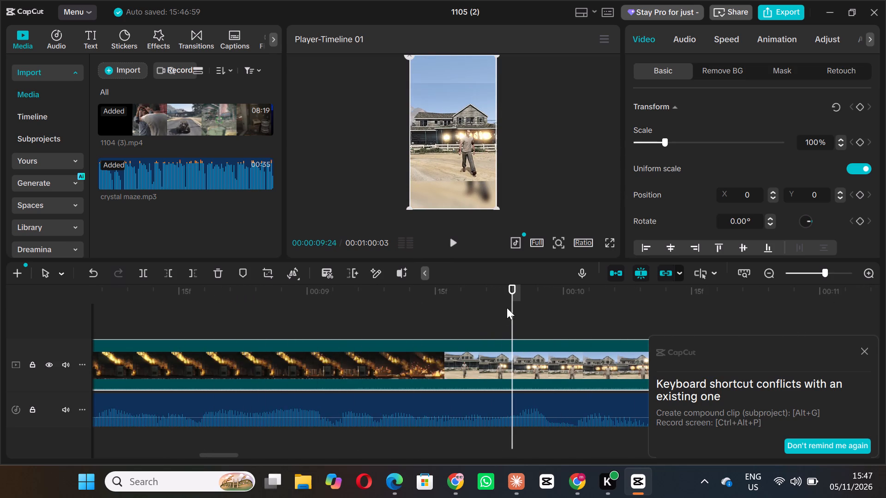
# Trim the start of the video clip to 00:00:09:14, removing everything before that point.
pyautogui.moveTo(513, 290); pyautogui.dragTo(431, 303)
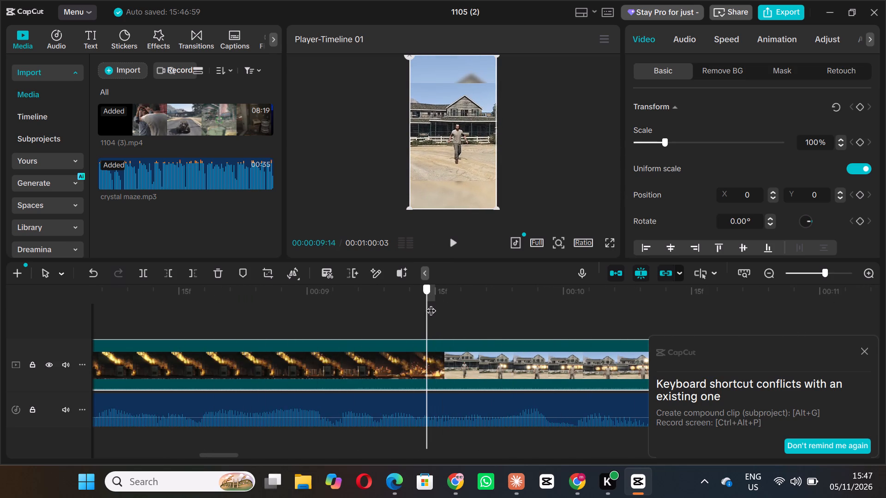
pyautogui.moveTo(431, 303); pyautogui.dragTo(421, 308)
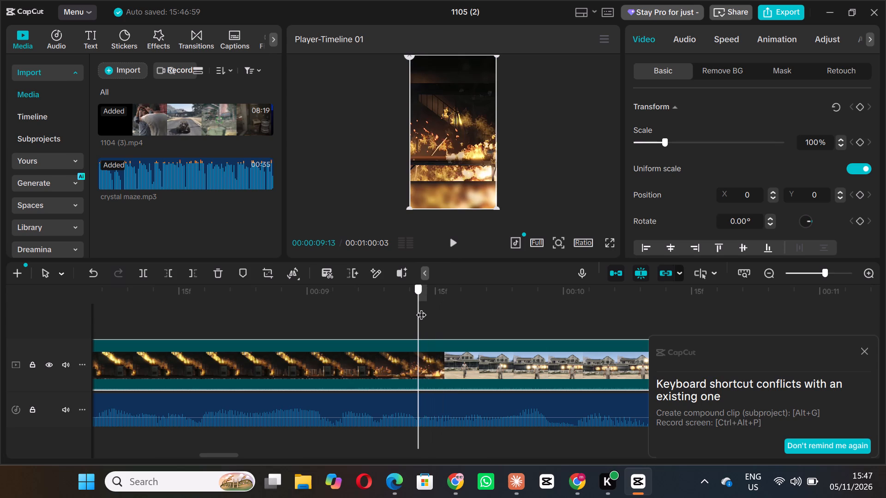
pyautogui.moveTo(421, 308); pyautogui.dragTo(427, 308)
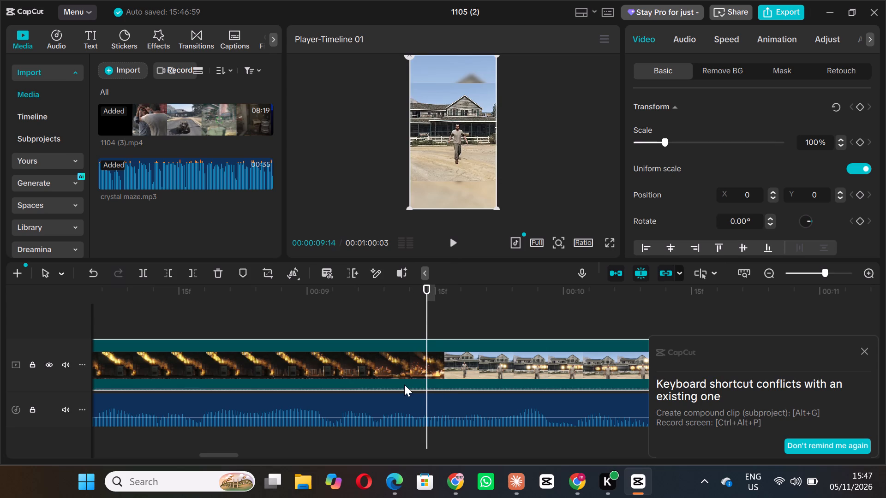
pyautogui.click(404, 385)
pyautogui.press('q')
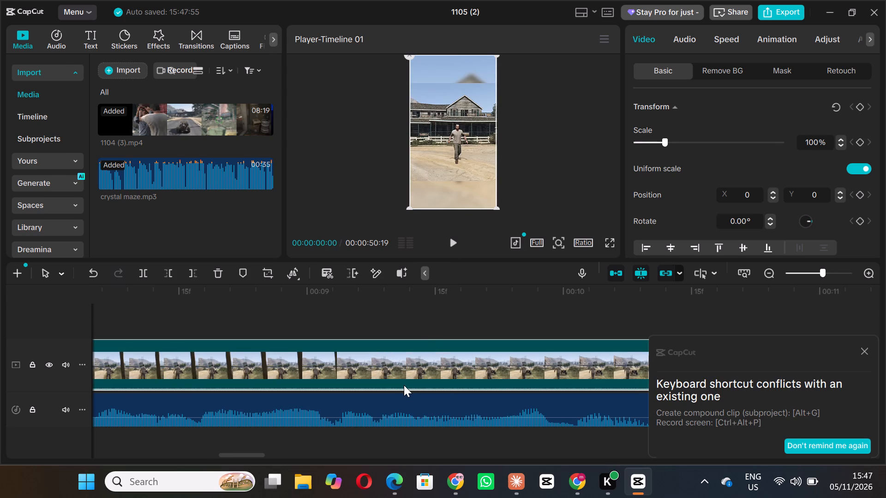
# Play back the trimmed video from its beginning to review the explosion scene and the shots after it.
pyautogui.press('space')
pyautogui.click(869, 350)
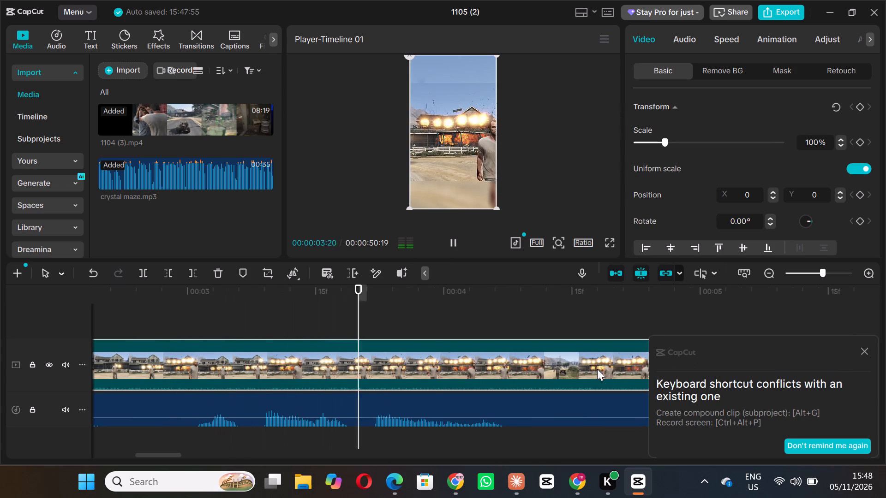
pyautogui.press('space')
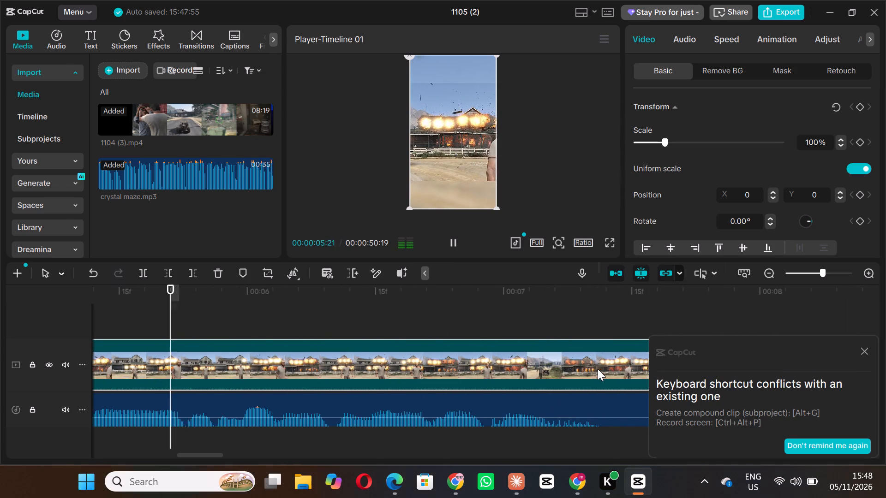
pyautogui.press('space')
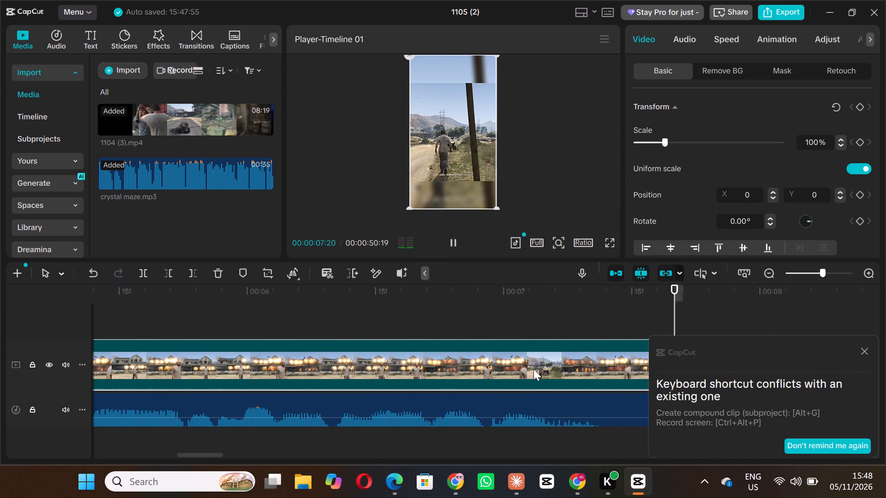
pyautogui.click(467, 361)
pyautogui.press('space')
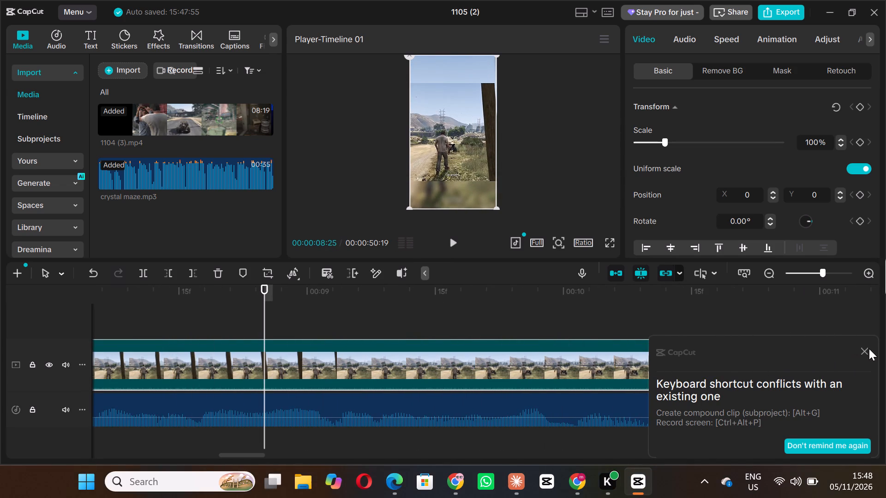
# Dismiss the keyboard shortcut conflict notification.
pyautogui.click(869, 349)
pyautogui.click(865, 350)
# Replay the beginning of the timeline and trim the start of the video clip to 00:00:00:12.
pyautogui.click(365, 366)
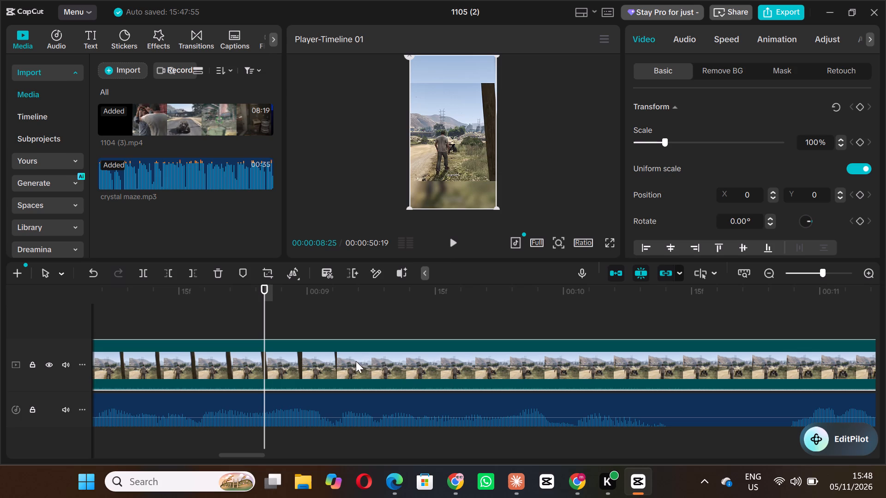
pyautogui.keyDown('ctrl'); pyautogui.scroll(-4, 335, 355); pyautogui.keyUp('ctrl')
pyautogui.keyDown('ctrl'); pyautogui.scroll(-11, 313, 397); pyautogui.keyUp('ctrl')
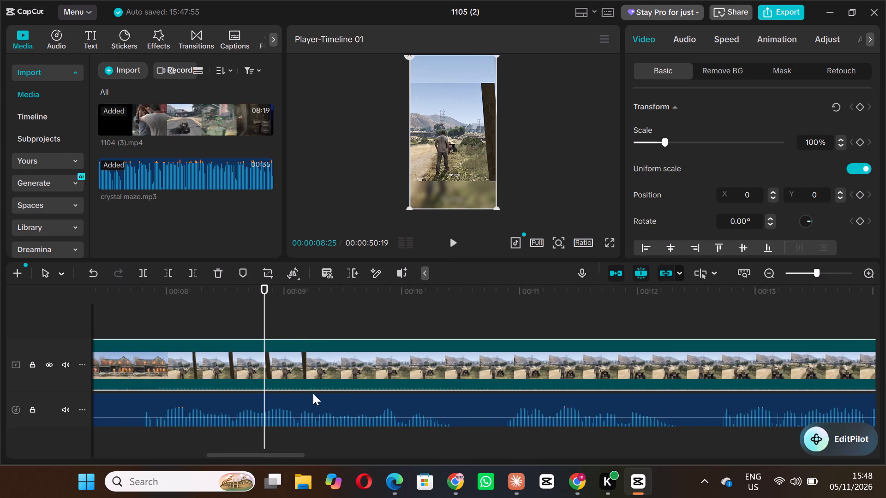
pyautogui.keyDown('ctrl'); pyautogui.scroll(-17, 313, 393); pyautogui.keyUp('ctrl')
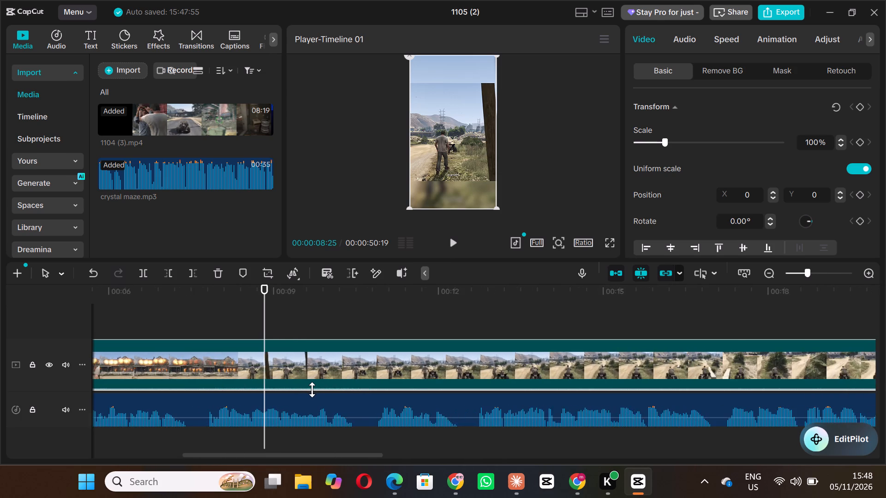
pyautogui.keyDown('ctrl'); pyautogui.scroll(-19, 311, 390); pyautogui.keyUp('ctrl')
pyautogui.scroll(-1, 311, 390)
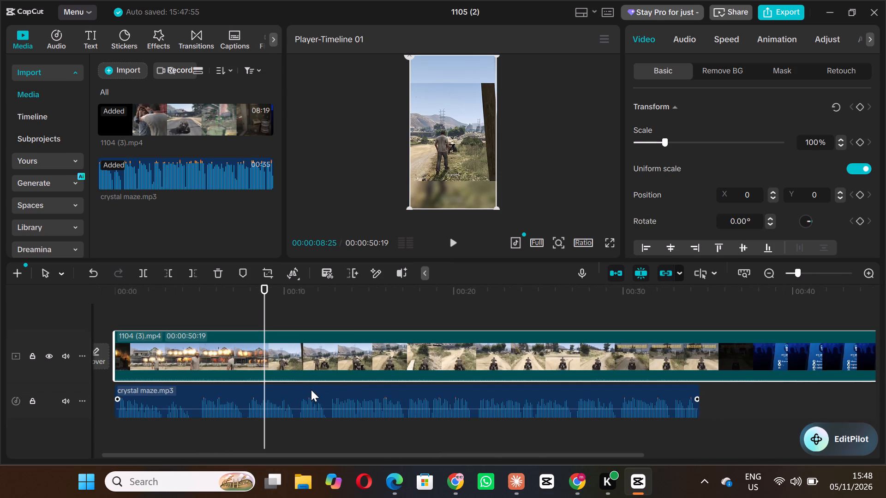
pyautogui.moveTo(264, 293); pyautogui.dragTo(104, 302)
pyautogui.press('space')
pyautogui.press('space')
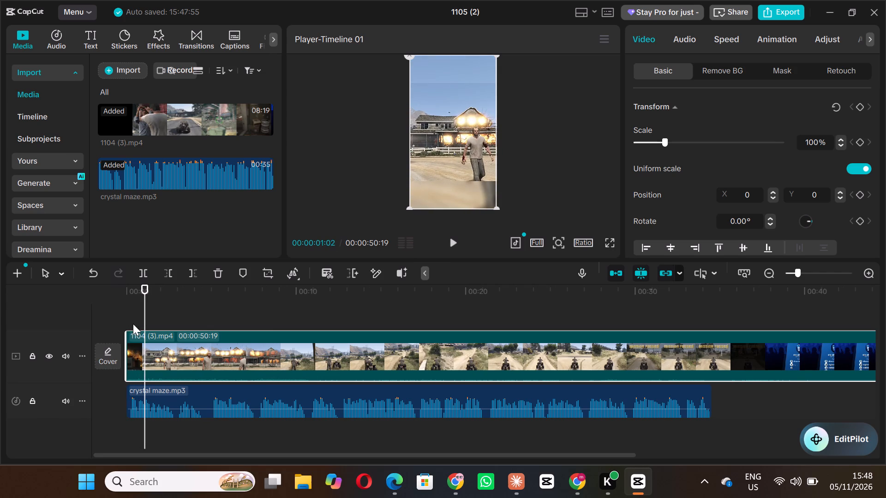
pyautogui.keyDown('ctrl'); pyautogui.scroll(1, 152, 355); pyautogui.keyUp('ctrl')
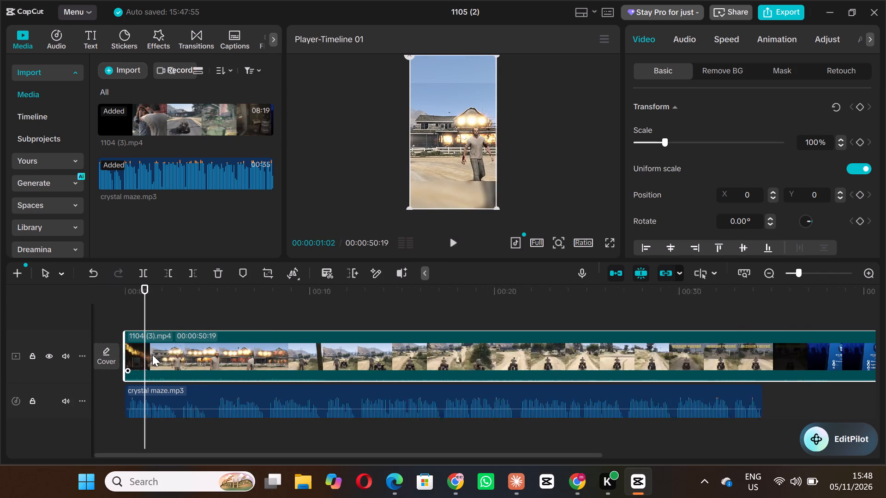
pyautogui.keyDown('ctrl'); pyautogui.scroll(20, 152, 355); pyautogui.keyUp('ctrl')
pyautogui.keyDown('ctrl'); pyautogui.scroll(3, 152, 355); pyautogui.keyUp('ctrl')
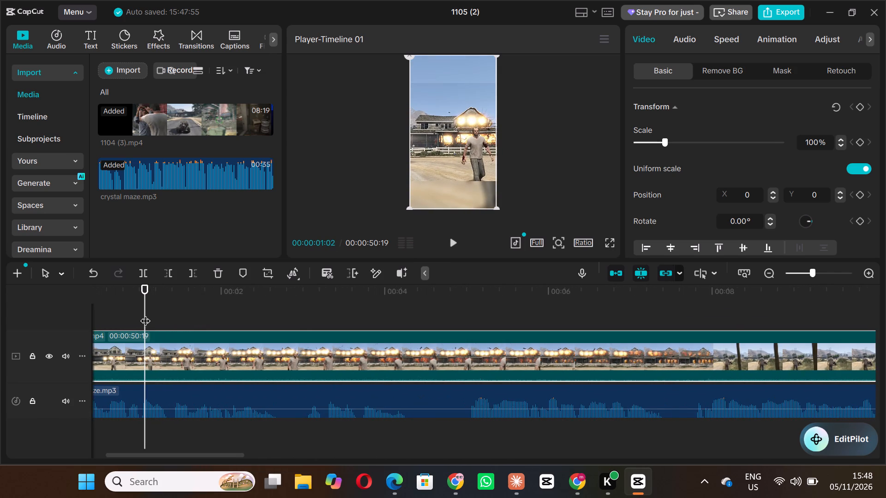
pyautogui.moveTo(146, 299); pyautogui.dragTo(160, 307)
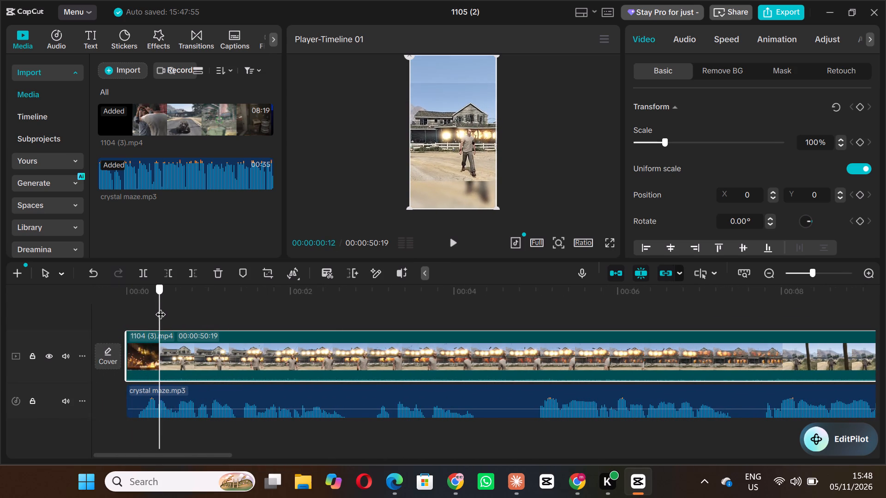
pyautogui.moveTo(160, 307); pyautogui.dragTo(160, 308)
pyautogui.press('q')
# Play up to the pause in the crystal maze audio and split the video clip at 00:00:04:24.
pyautogui.press('space')
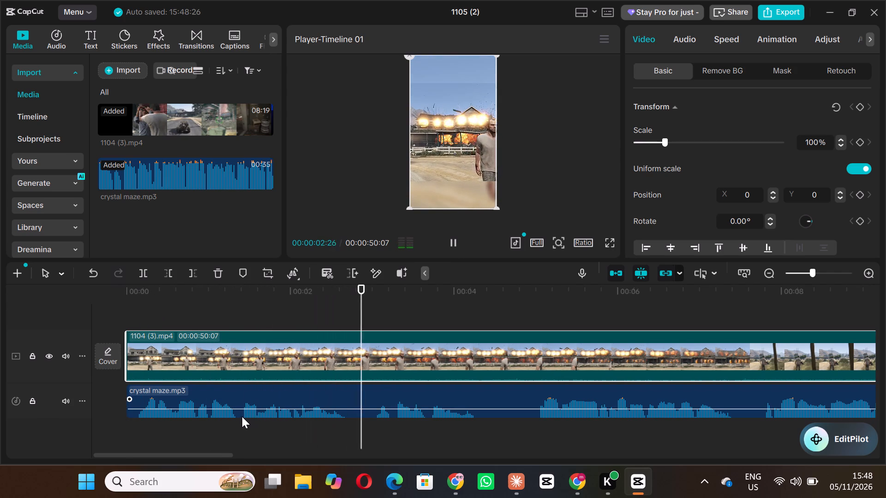
pyautogui.press('space')
pyautogui.press('space')
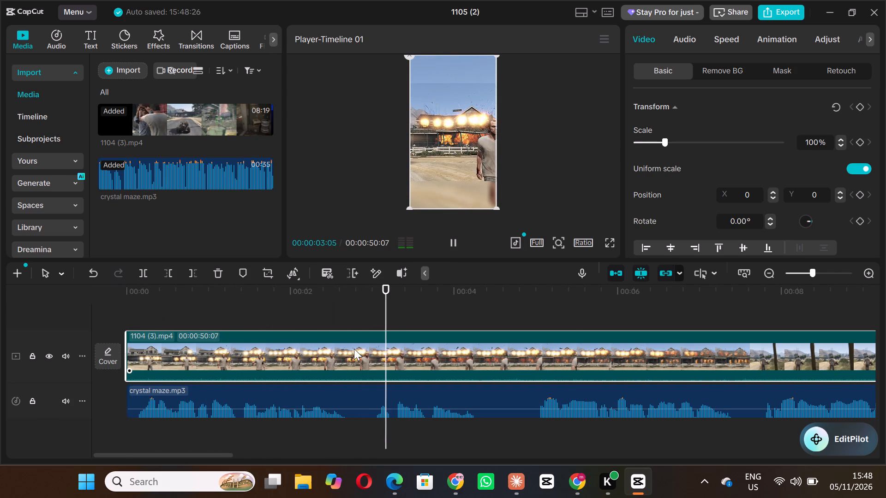
pyautogui.press('space')
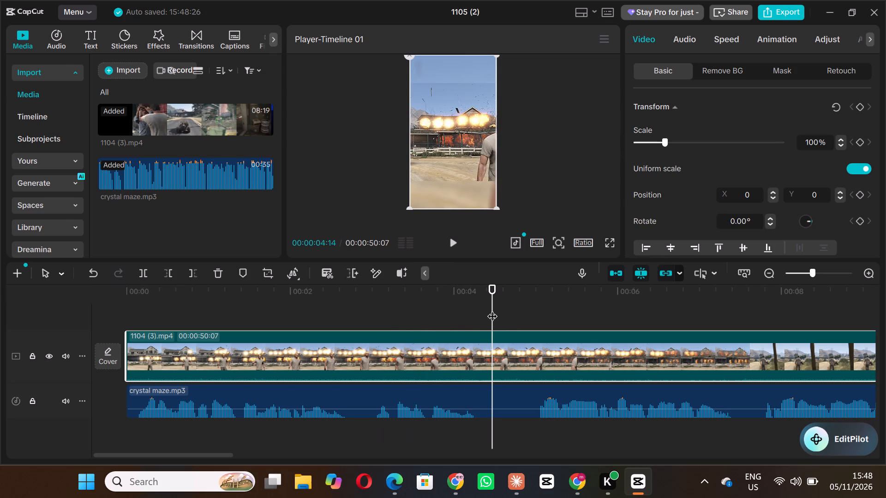
pyautogui.press('space')
pyautogui.press('space')
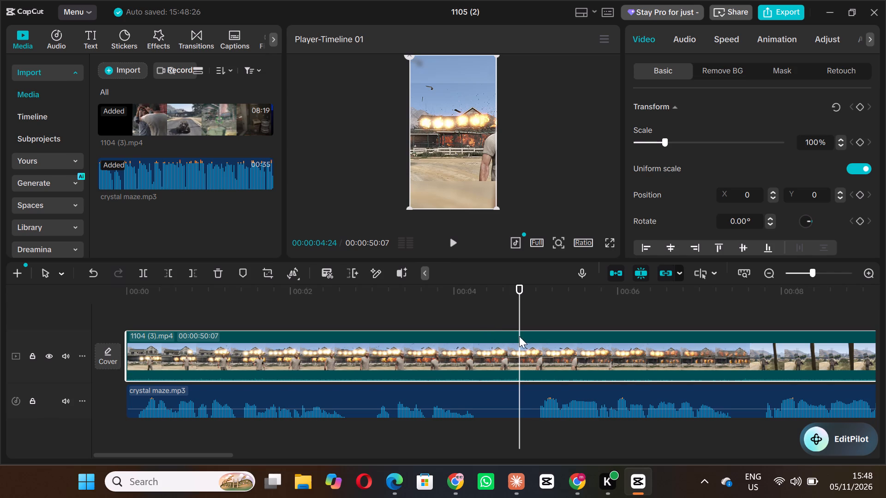
pyautogui.click(143, 273)
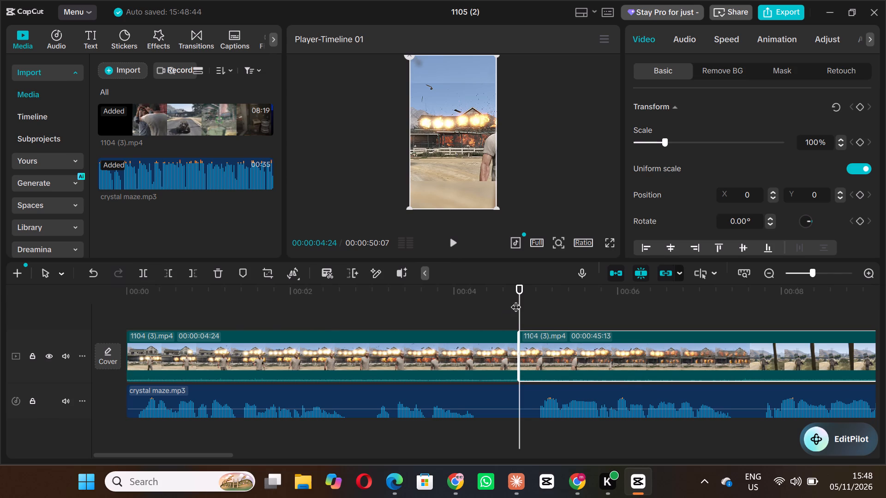
# Replay the timeline from the start and delete the video segment after the 00:00:04:24 split.
pyautogui.moveTo(516, 298); pyautogui.dragTo(115, 298)
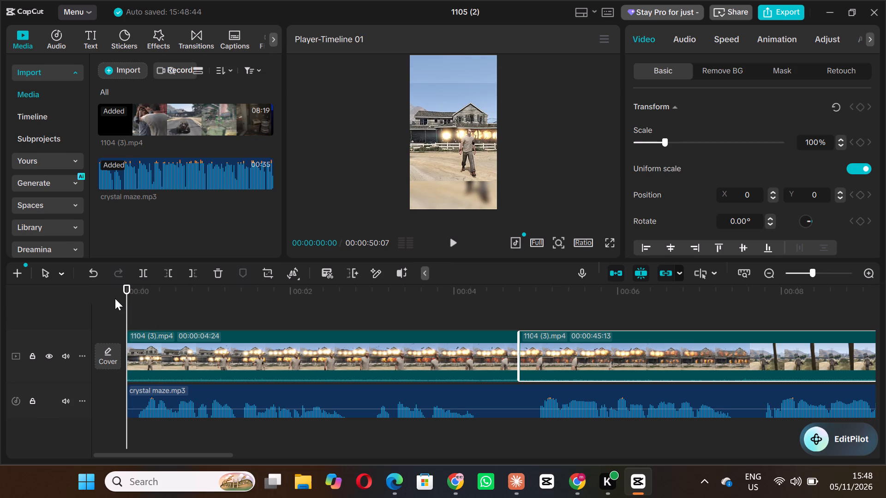
pyautogui.press('space')
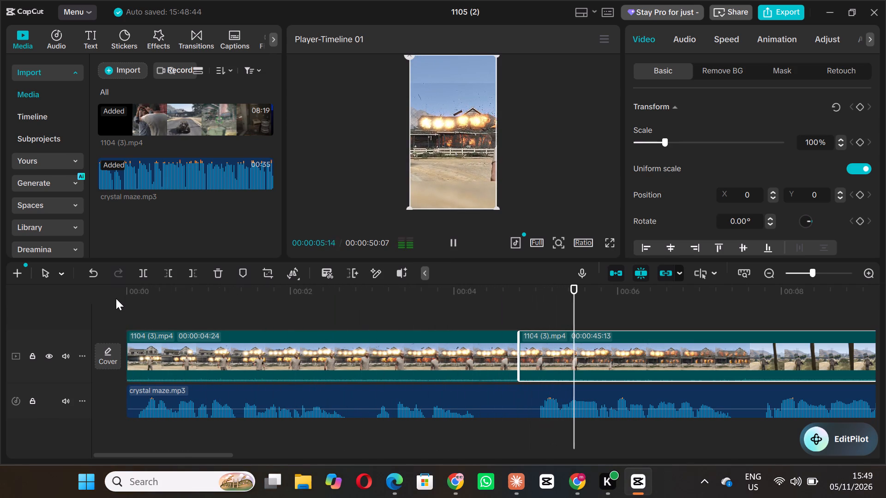
pyautogui.press('space')
pyautogui.click(576, 358)
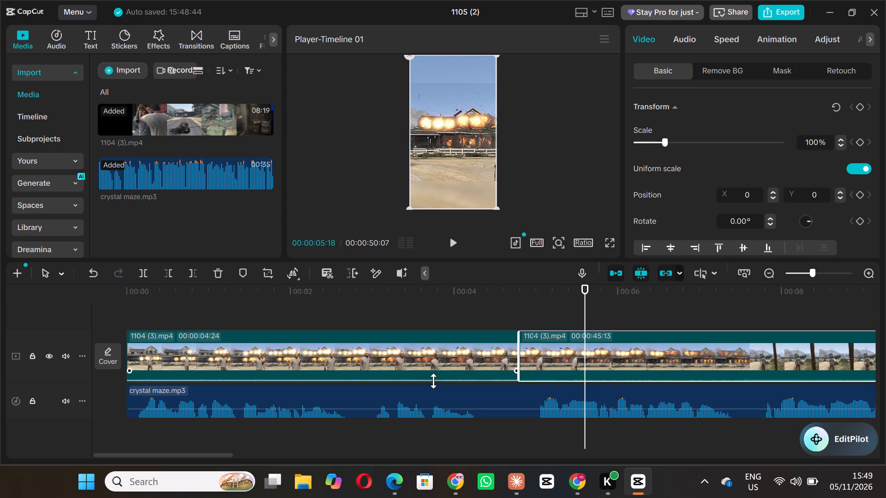
pyautogui.click(219, 272)
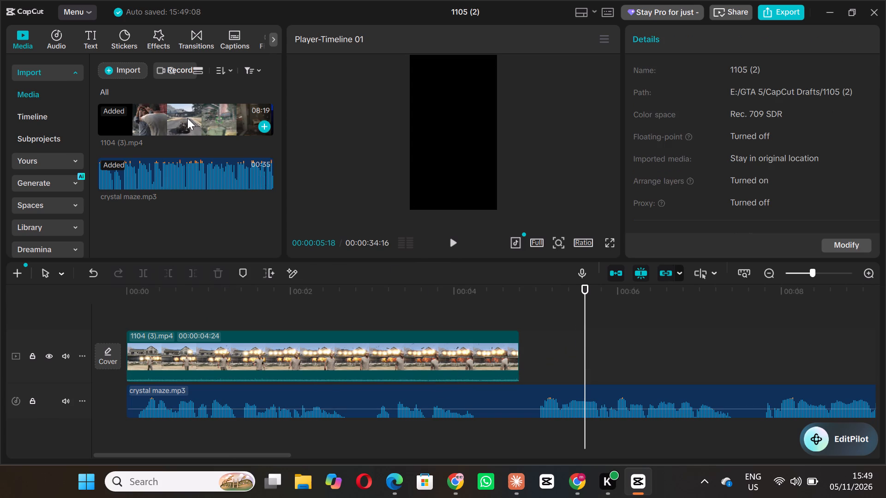
# Add the full 1104 (3).mp4 footage to the main video track directly after the explosion clip.
pyautogui.moveTo(187, 117); pyautogui.dragTo(521, 362)
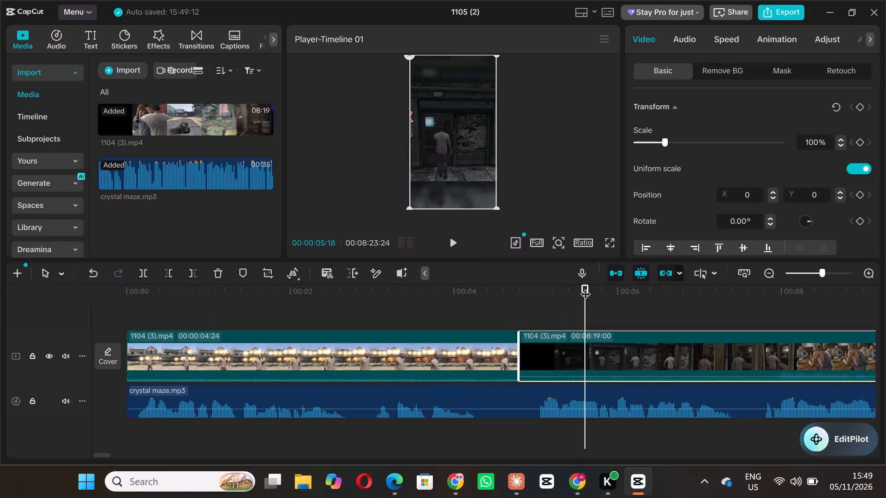
# Find the scene of the group at the bar table in the second video clip and trim the clip's start to 00:00:14:01.
pyautogui.moveTo(585, 287); pyautogui.dragTo(697, 288)
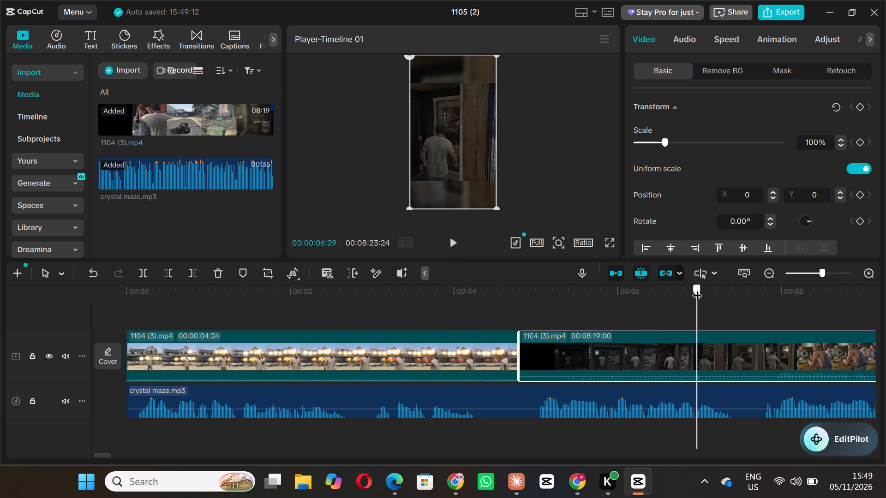
pyautogui.moveTo(697, 288); pyautogui.dragTo(696, 289)
pyautogui.moveTo(696, 289); pyautogui.dragTo(565, 292)
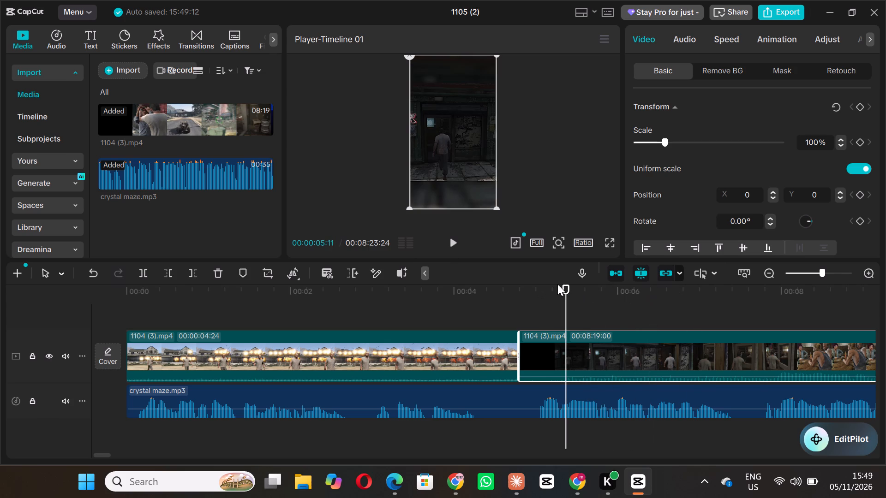
pyautogui.moveTo(567, 285); pyautogui.dragTo(519, 310)
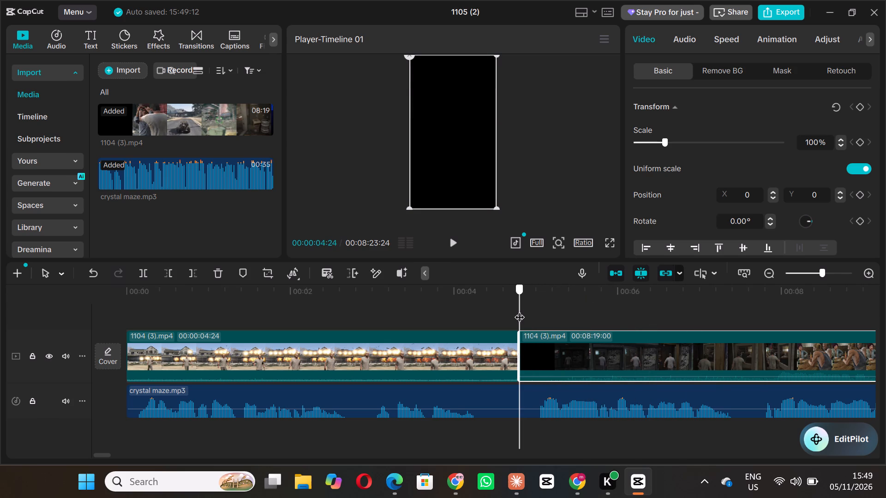
pyautogui.moveTo(519, 310); pyautogui.dragTo(652, 296)
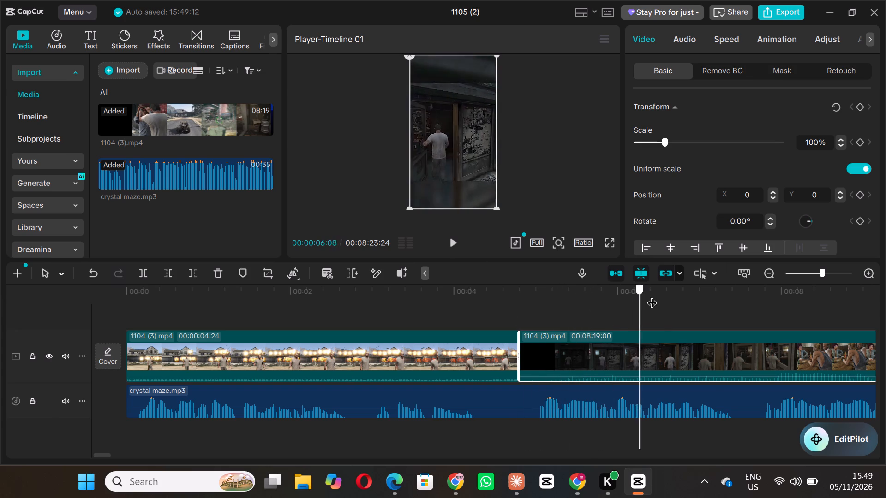
pyautogui.moveTo(652, 296); pyautogui.dragTo(852, 253)
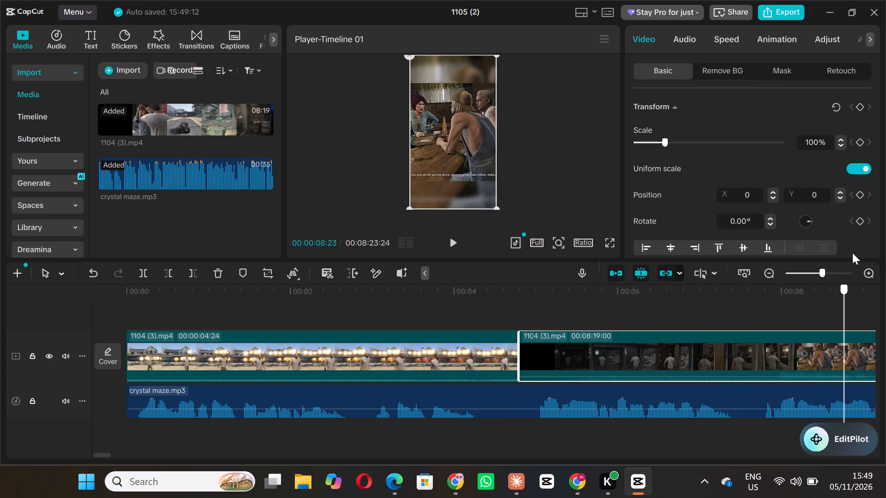
pyautogui.moveTo(852, 253); pyautogui.dragTo(770, 253)
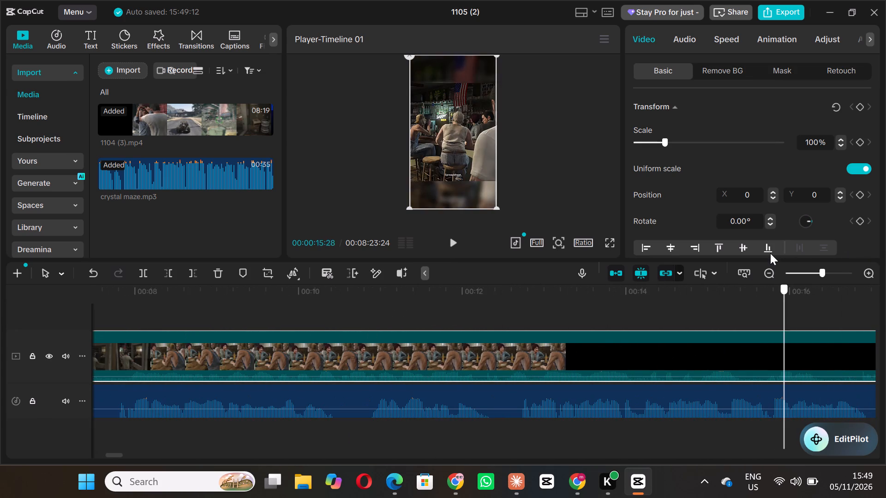
pyautogui.moveTo(770, 253); pyautogui.dragTo(868, 236)
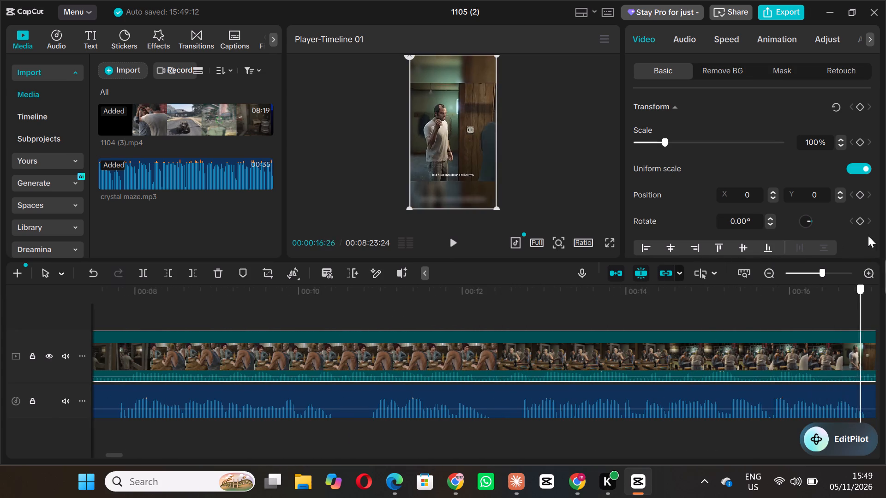
pyautogui.moveTo(868, 236); pyautogui.dragTo(879, 233)
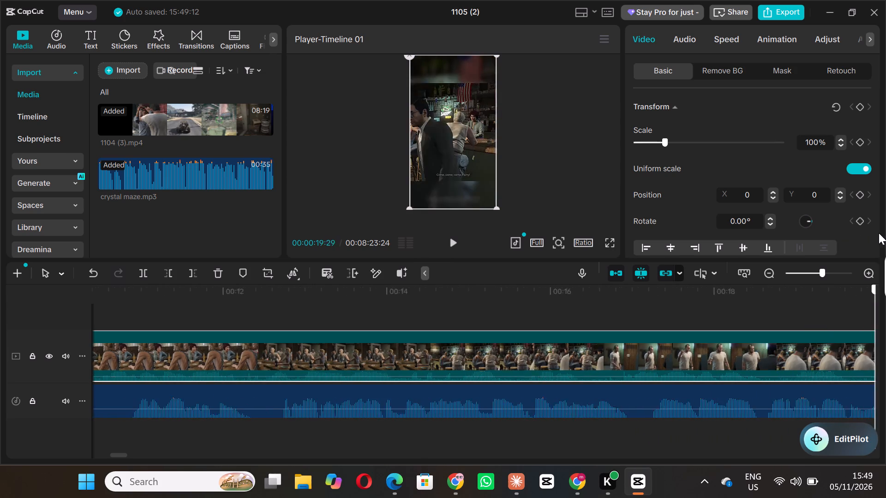
pyautogui.moveTo(879, 233); pyautogui.dragTo(567, 248)
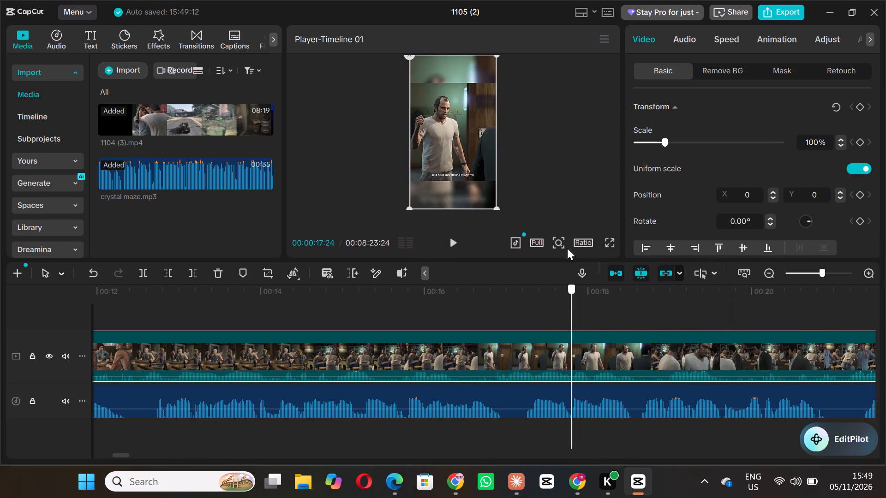
pyautogui.moveTo(567, 248); pyautogui.dragTo(550, 249)
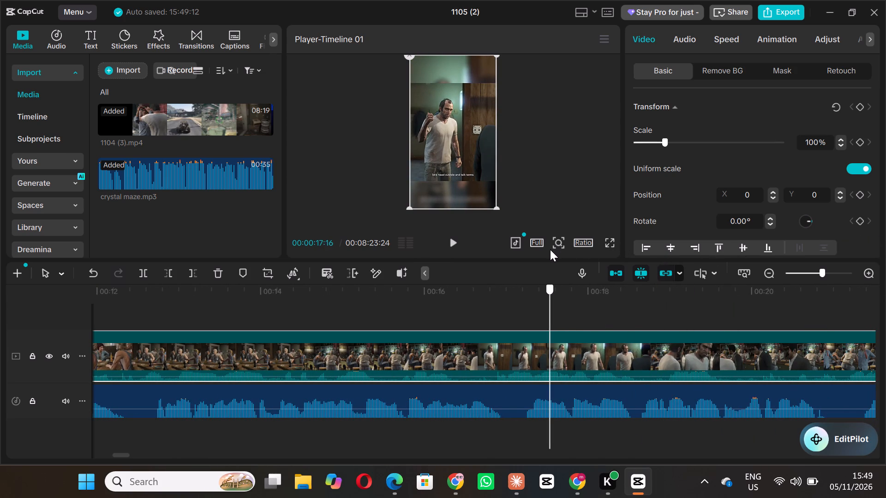
pyautogui.moveTo(550, 249); pyautogui.dragTo(549, 249)
pyautogui.moveTo(549, 249); pyautogui.dragTo(549, 249)
pyautogui.moveTo(549, 249); pyautogui.dragTo(439, 243)
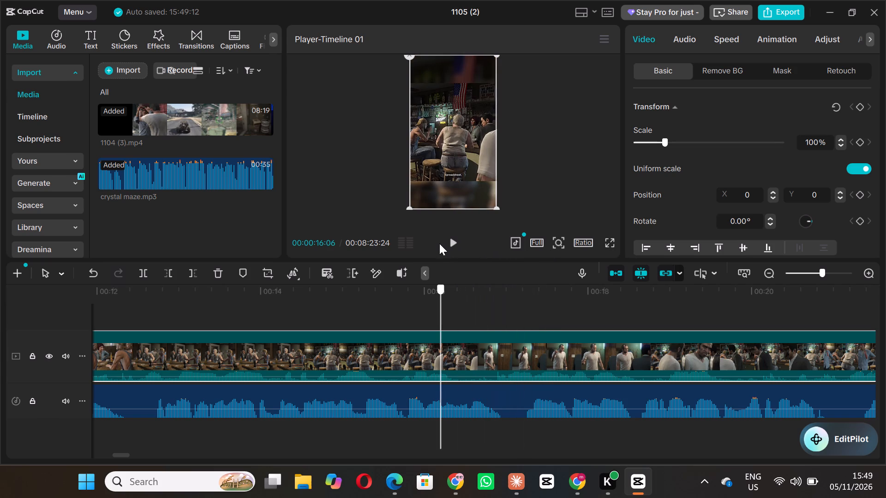
pyautogui.moveTo(439, 243); pyautogui.dragTo(305, 231)
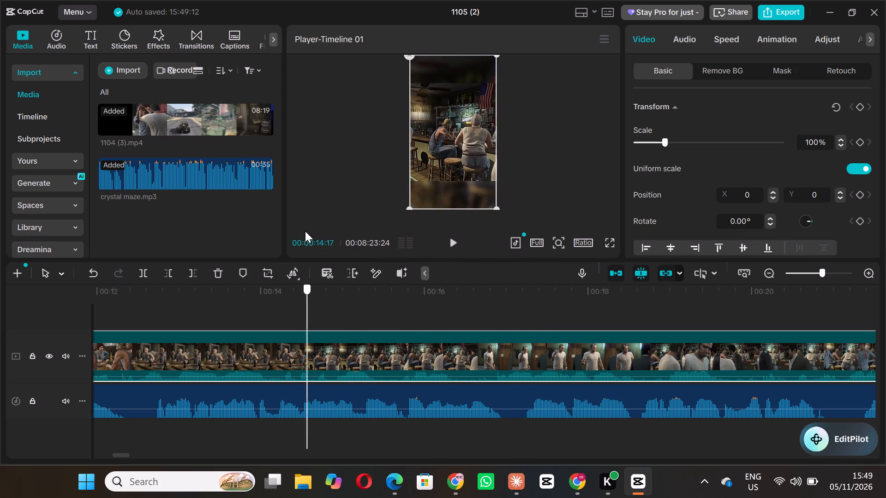
pyautogui.moveTo(305, 231); pyautogui.dragTo(262, 219)
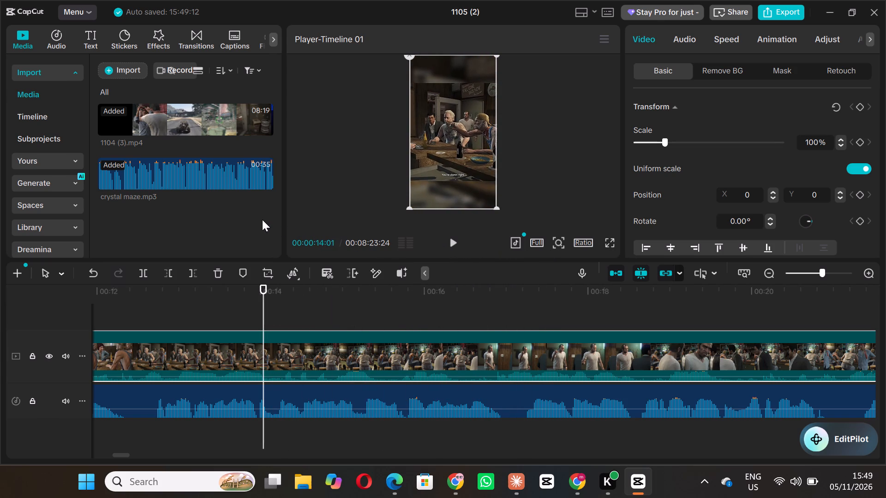
pyautogui.click(267, 353)
pyautogui.press('q')
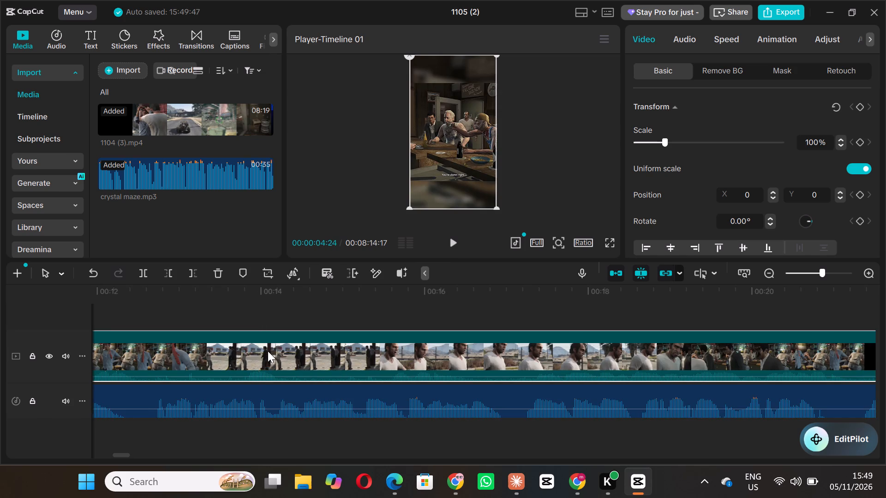
# Preview the start of the trimmed bar clip and lower its volume to -28.0 dB.
pyautogui.press('space')
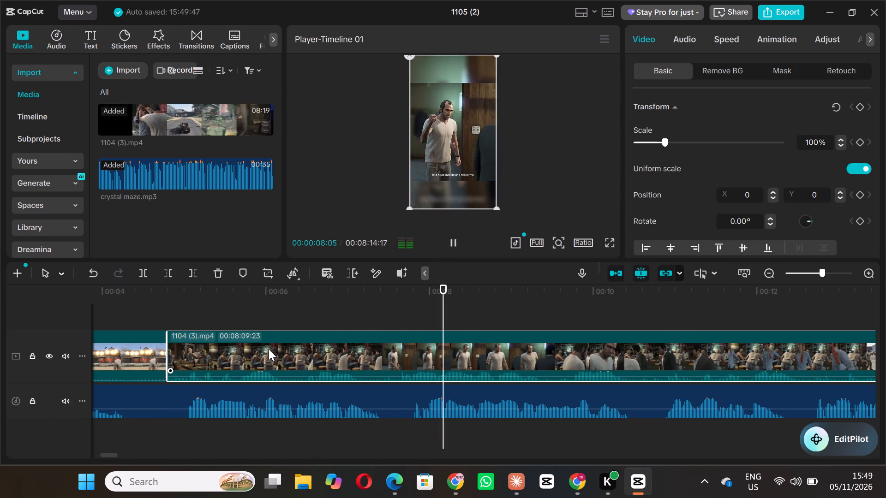
pyautogui.press('space')
pyautogui.click(428, 362)
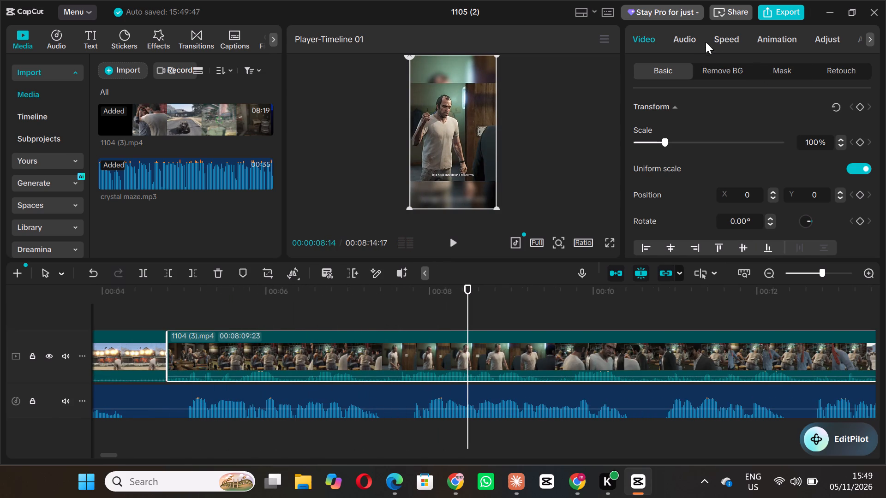
pyautogui.click(682, 36)
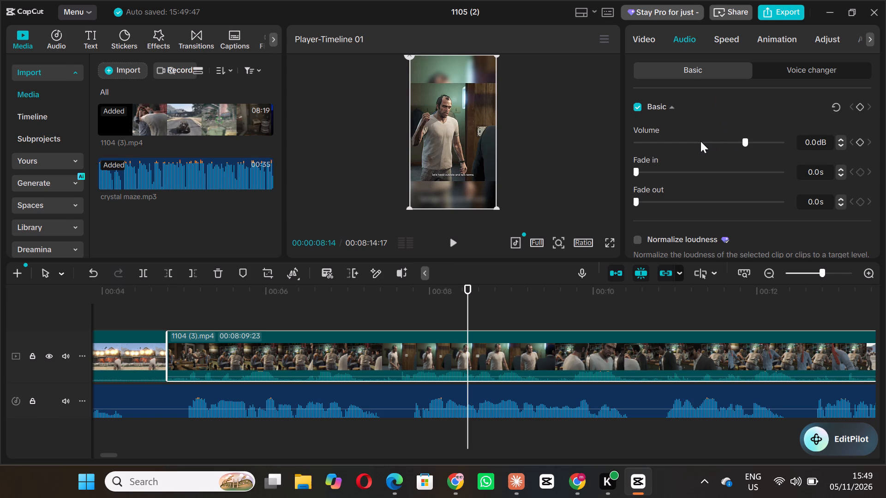
pyautogui.click(700, 141)
pyautogui.click(697, 141)
pyautogui.click(692, 141)
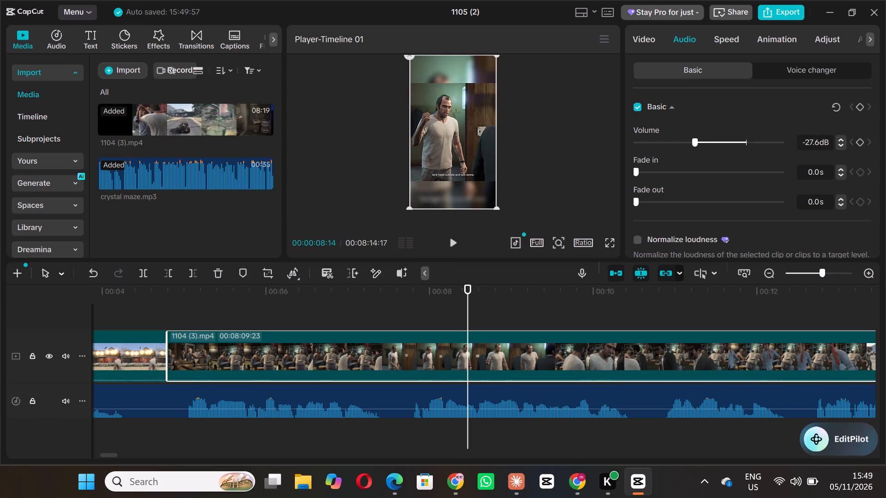
pyautogui.click(835, 142)
pyautogui.tripleClick(839, 143)
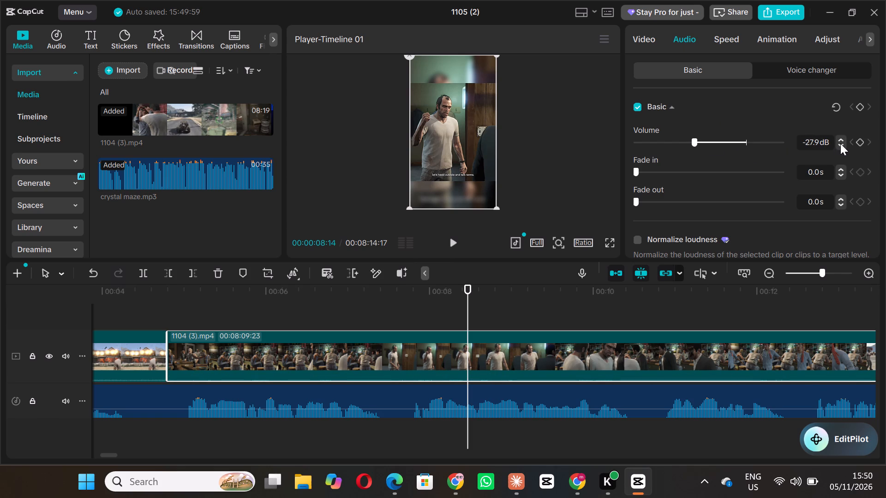
pyautogui.click(840, 143)
# Play from about 00:00:04:17 through the bar scene into the outdoor scene to check the footage against the crystal maze audio.
pyautogui.press('space')
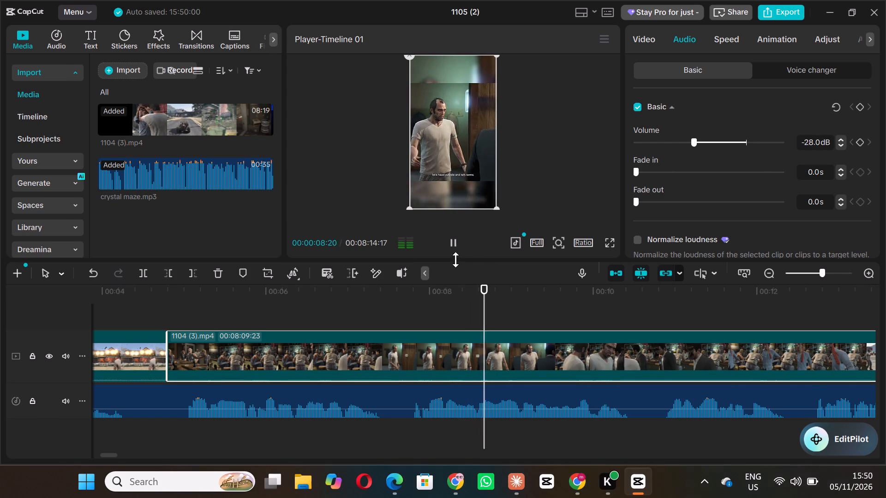
pyautogui.press('space')
pyautogui.moveTo(539, 306); pyautogui.dragTo(190, 292)
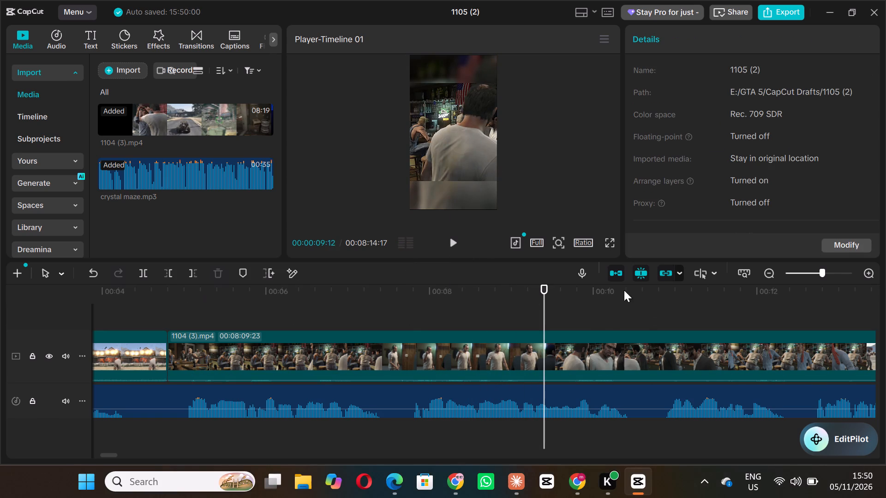
pyautogui.moveTo(542, 289); pyautogui.dragTo(138, 276)
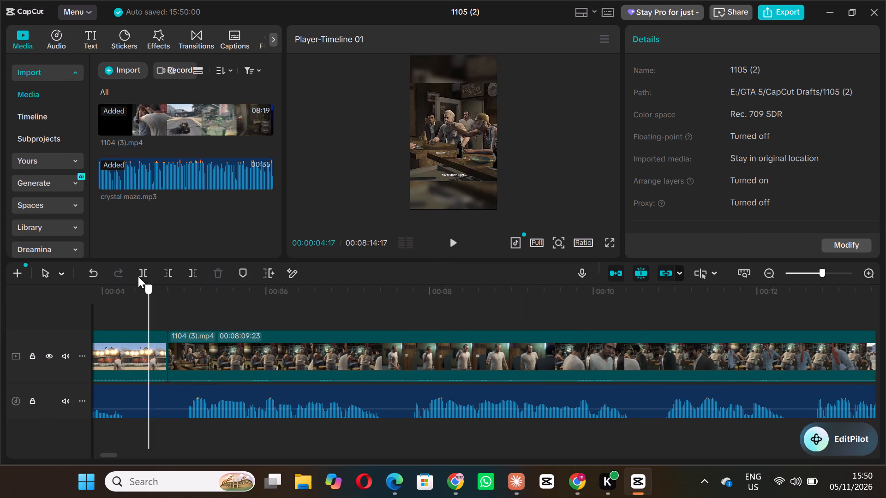
pyautogui.moveTo(138, 276); pyautogui.dragTo(139, 278)
pyautogui.press('space')
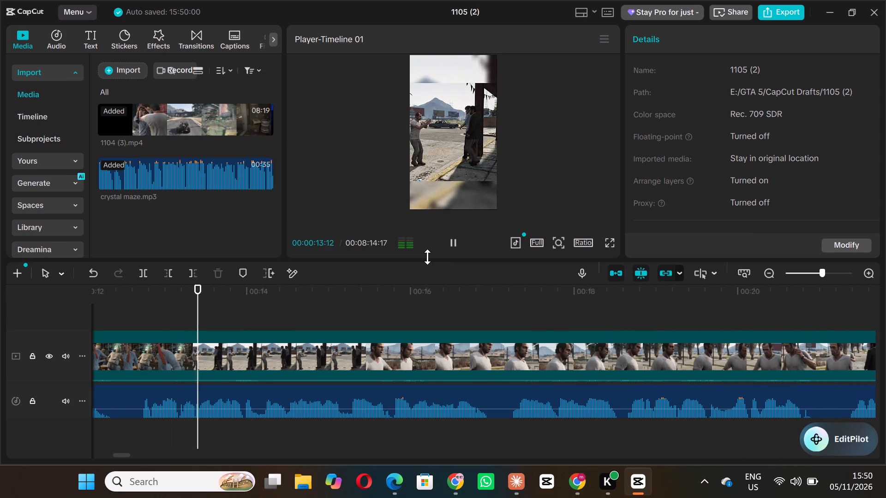
pyautogui.press('space')
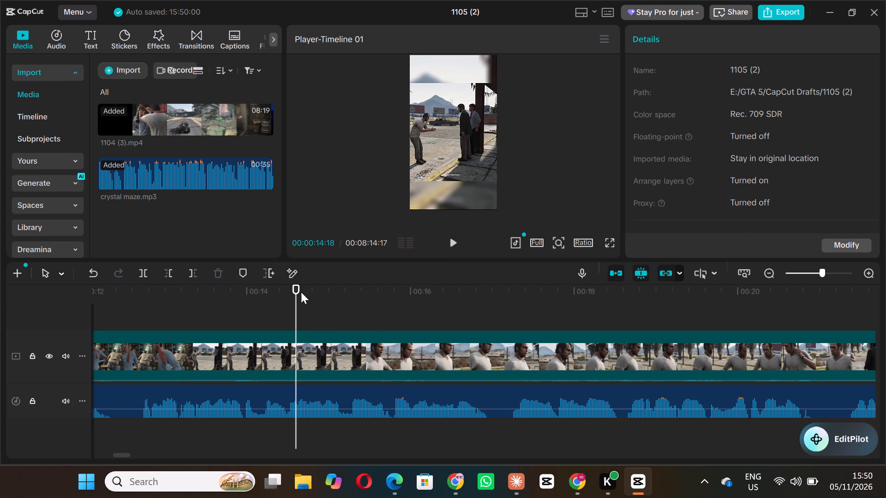
# Review the bar scene between about 00:00:05 and 00:00:12 to compare its shots with the crystal maze audio.
pyautogui.moveTo(294, 288); pyautogui.dragTo(134, 288)
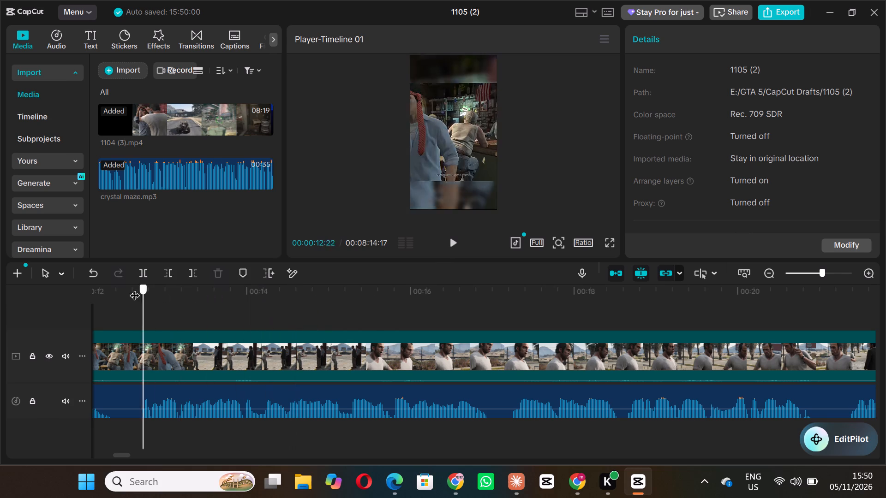
pyautogui.moveTo(134, 288); pyautogui.dragTo(122, 285)
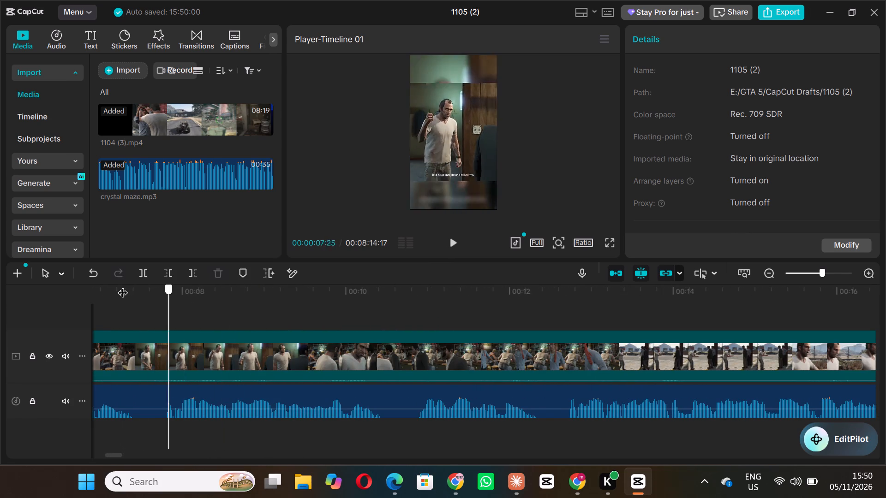
pyautogui.moveTo(122, 285); pyautogui.dragTo(164, 292)
pyautogui.press('space')
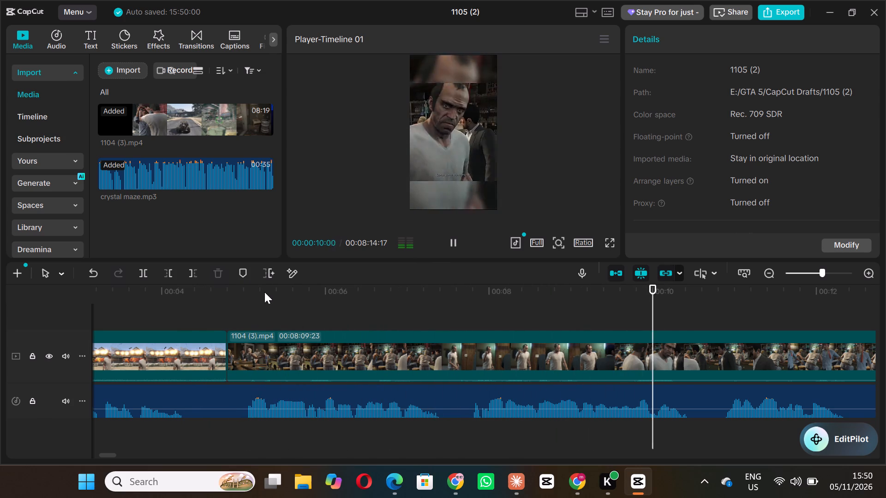
pyautogui.press('space')
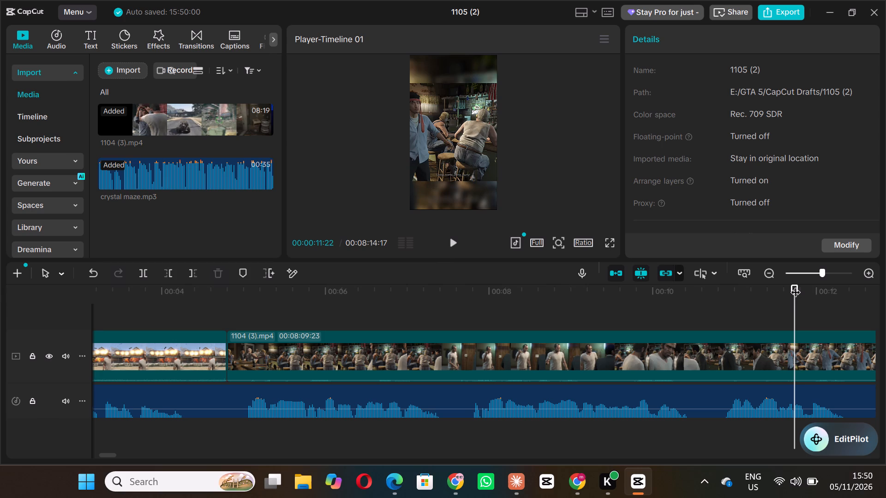
pyautogui.moveTo(795, 285); pyautogui.dragTo(727, 286)
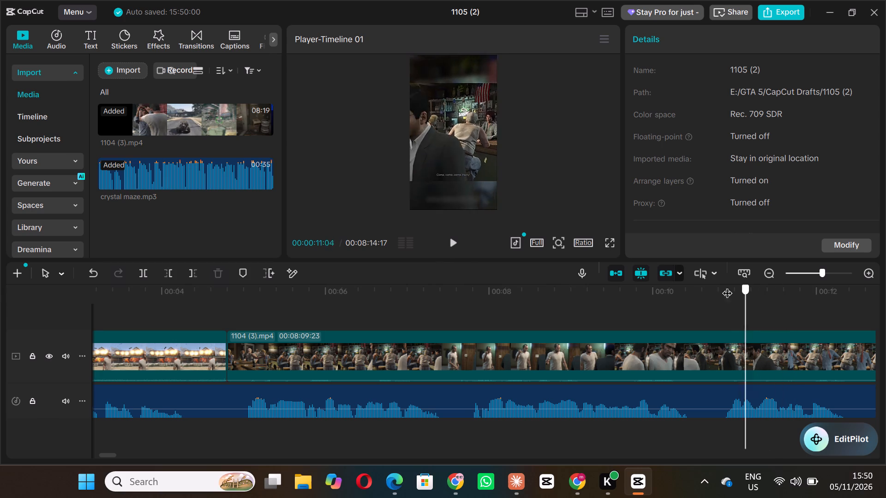
pyautogui.moveTo(727, 286); pyautogui.dragTo(258, 268)
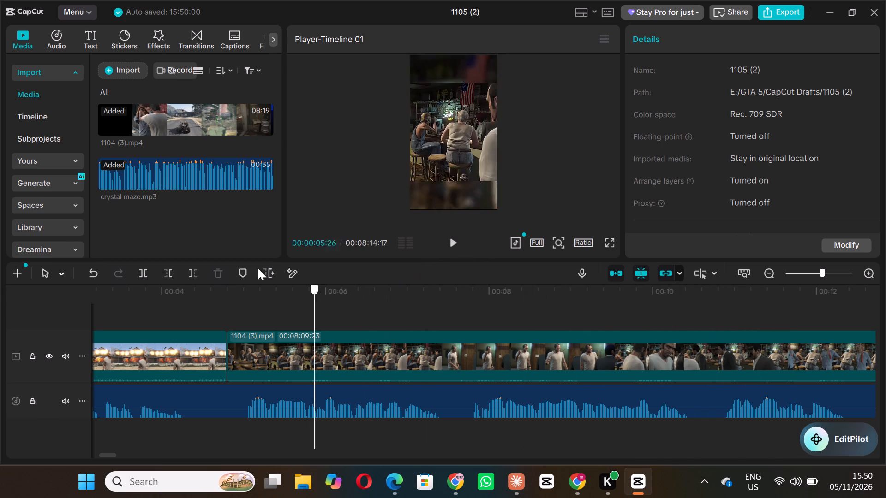
pyautogui.moveTo(258, 268); pyautogui.dragTo(406, 267)
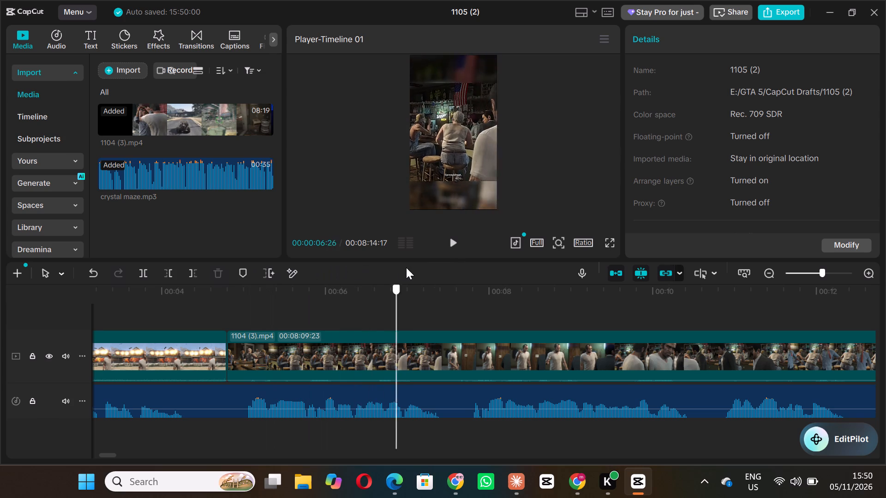
pyautogui.moveTo(406, 267); pyautogui.dragTo(605, 265)
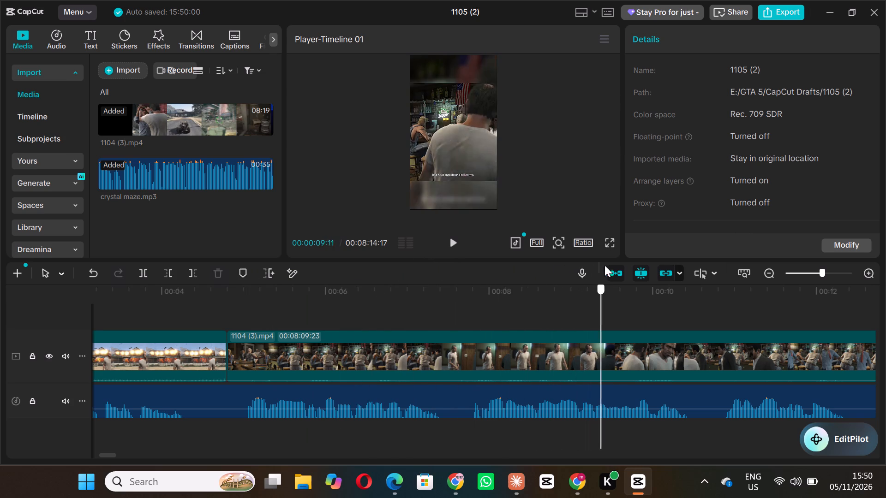
pyautogui.moveTo(605, 265); pyautogui.dragTo(674, 264)
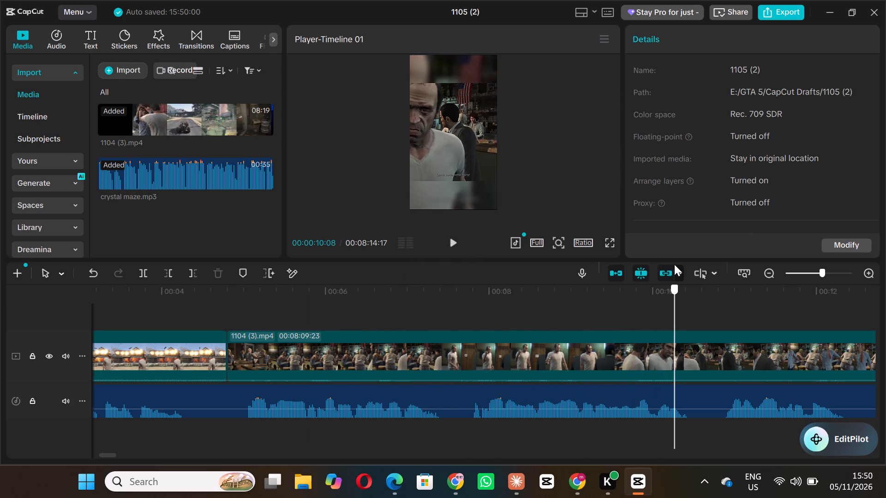
pyautogui.moveTo(674, 264); pyautogui.dragTo(698, 263)
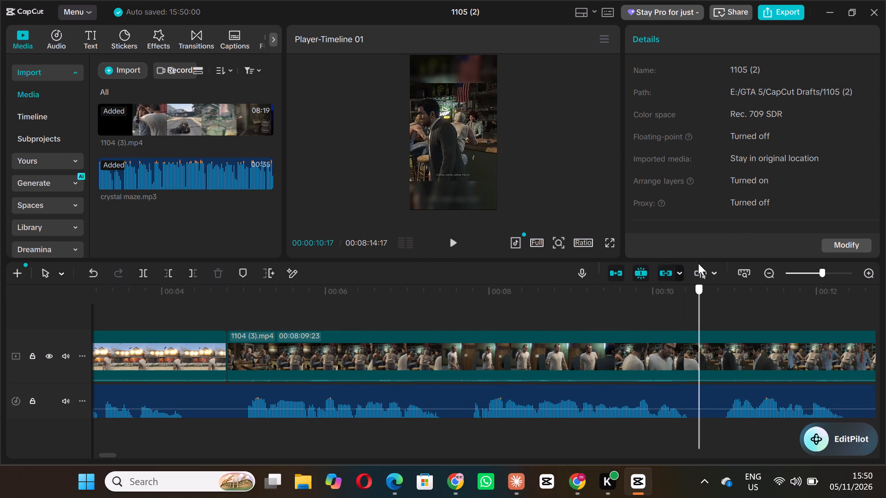
pyautogui.moveTo(698, 263); pyautogui.dragTo(718, 263)
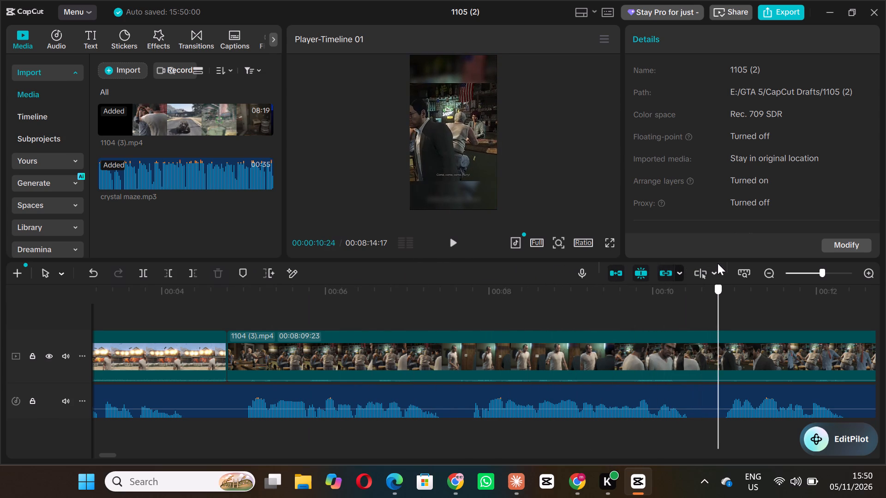
pyautogui.moveTo(718, 263); pyautogui.dragTo(784, 257)
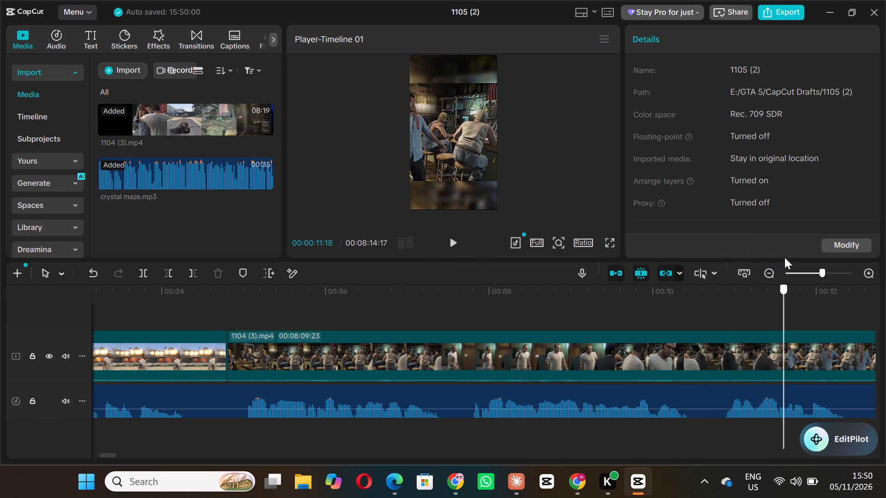
pyautogui.moveTo(784, 257); pyautogui.dragTo(831, 250)
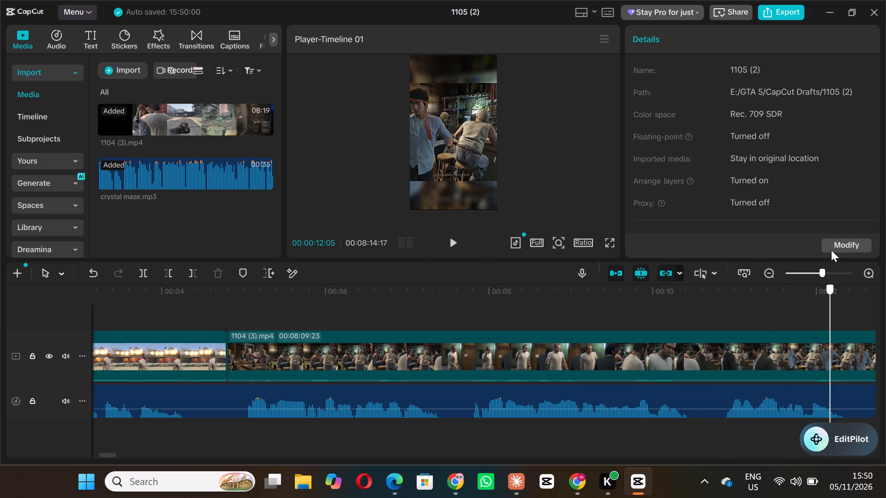
# Replay the bar scene up to 00:00:11:15 and scan the outdoor scene through about 00:00:17:22 to look for a cutting point.
pyautogui.moveTo(831, 250); pyautogui.dragTo(604, 274)
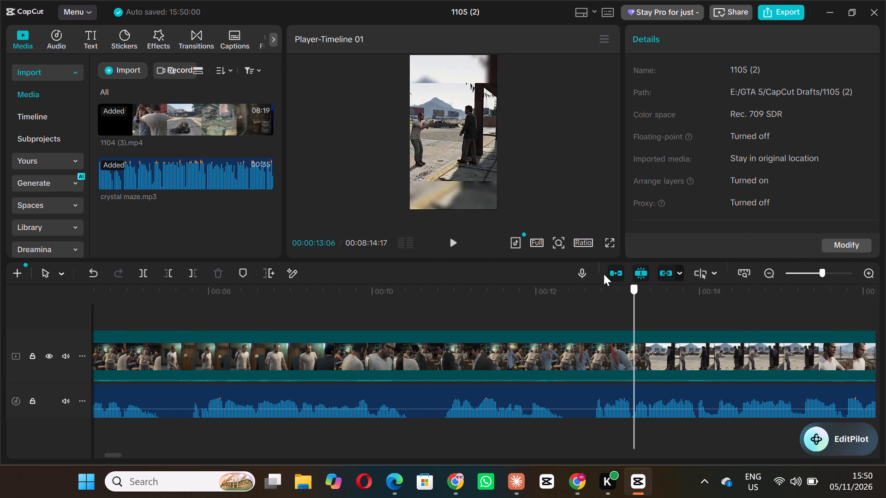
pyautogui.moveTo(604, 274); pyautogui.dragTo(126, 273)
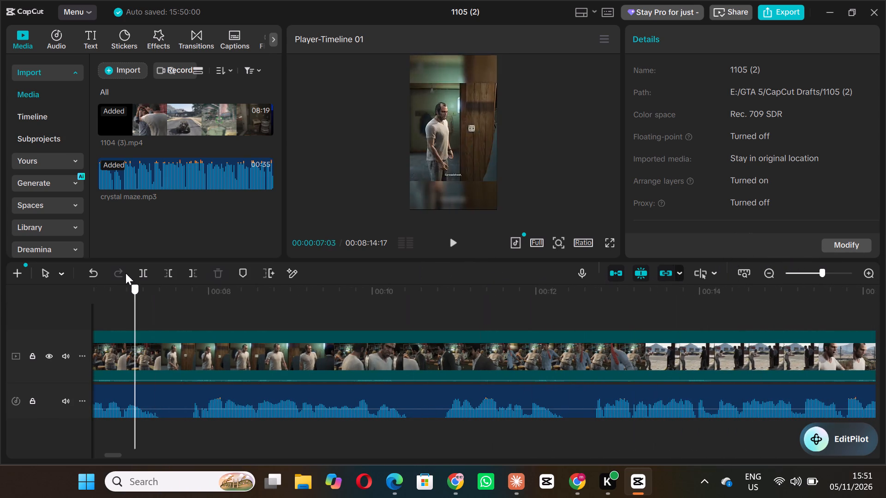
pyautogui.moveTo(126, 273); pyautogui.dragTo(79, 272)
pyautogui.press('space')
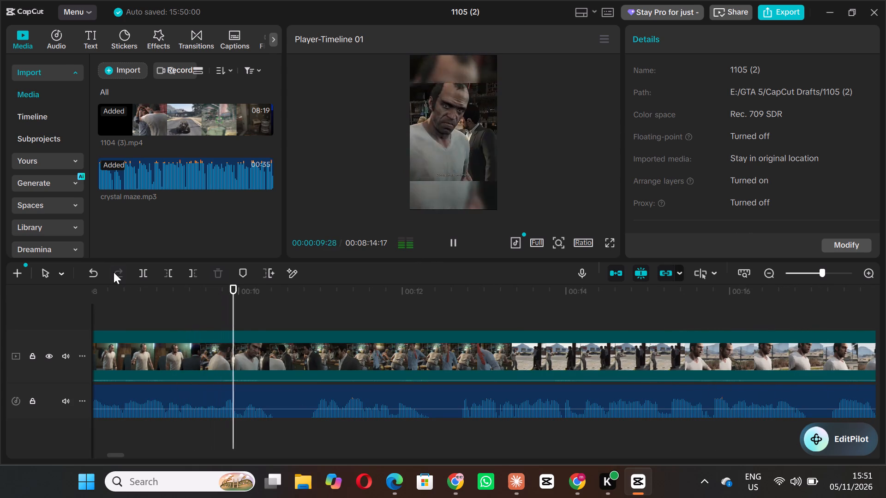
pyautogui.press('space')
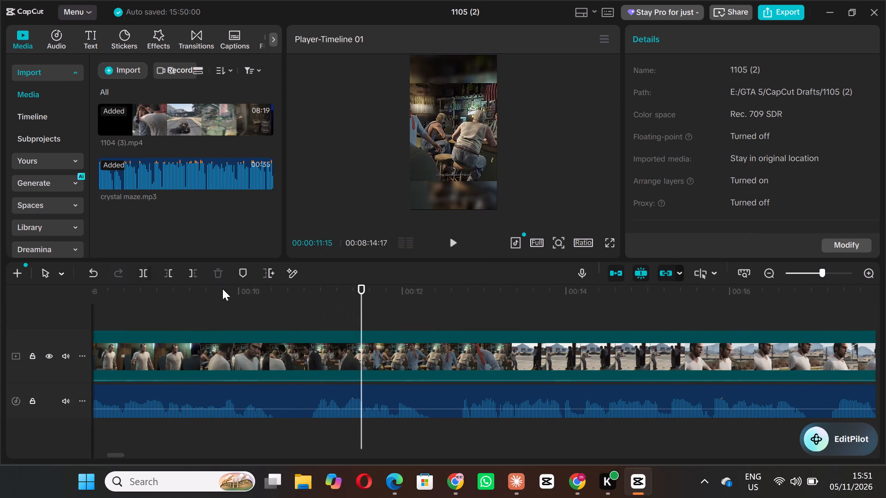
pyautogui.moveTo(361, 287); pyautogui.dragTo(366, 287)
pyautogui.moveTo(366, 287); pyautogui.dragTo(863, 291)
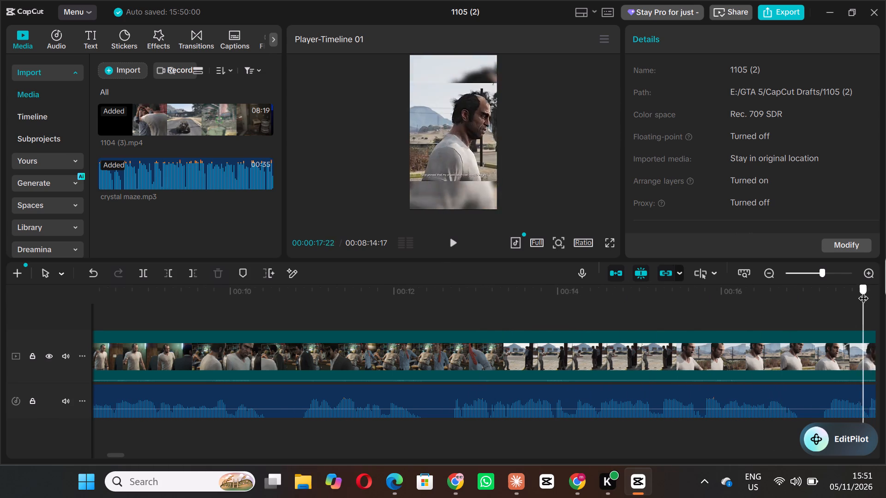
pyautogui.moveTo(863, 291); pyautogui.dragTo(140, 290)
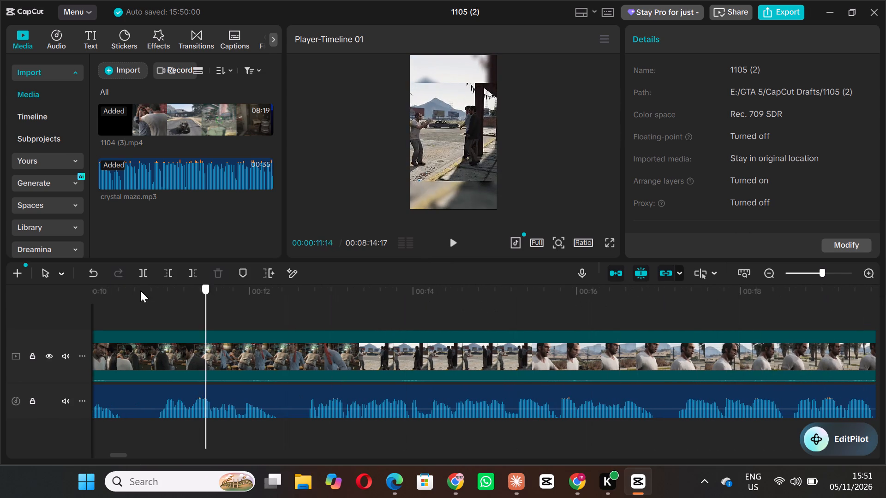
pyautogui.moveTo(140, 290); pyautogui.dragTo(93, 292)
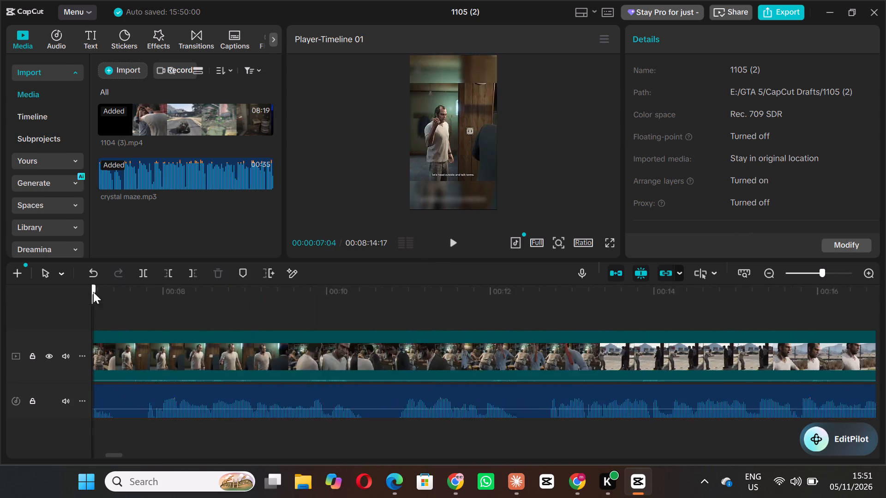
pyautogui.moveTo(93, 292); pyautogui.dragTo(17, 291)
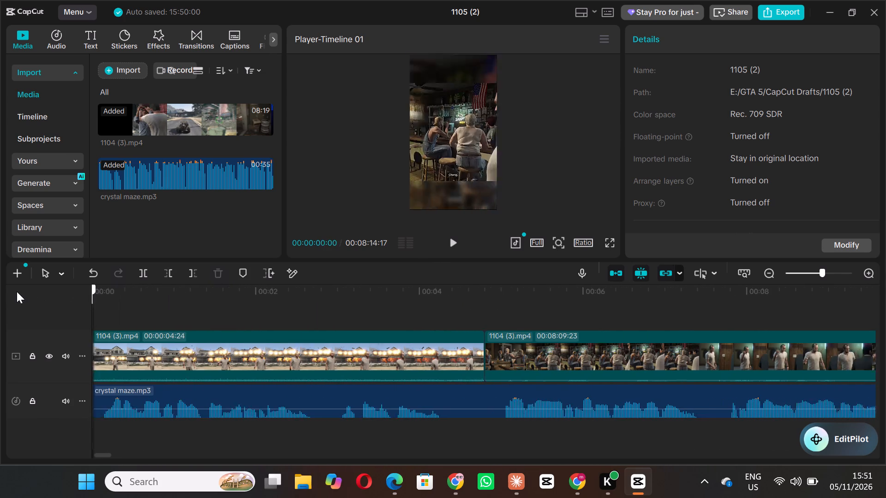
# Preview the start of the bar clip and trim away its opening up to 00:00:07:06 on the timeline.
pyautogui.moveTo(17, 291); pyautogui.dragTo(531, 312)
pyautogui.press('space')
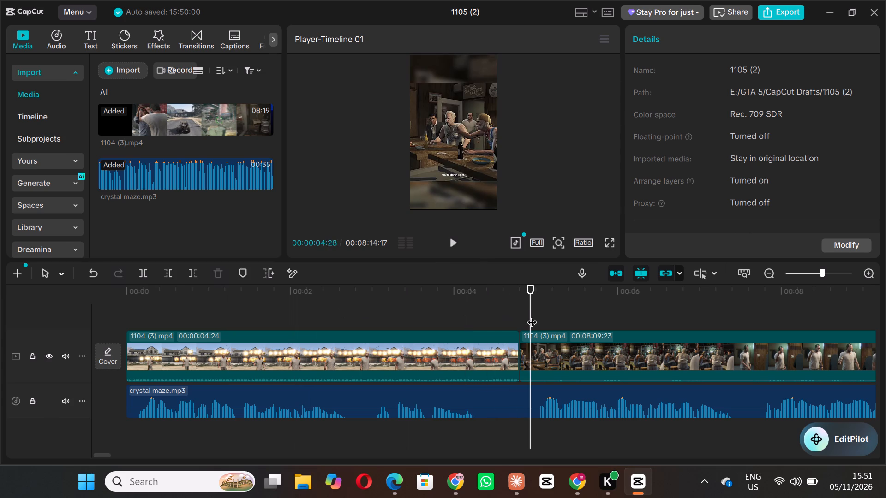
pyautogui.press('space')
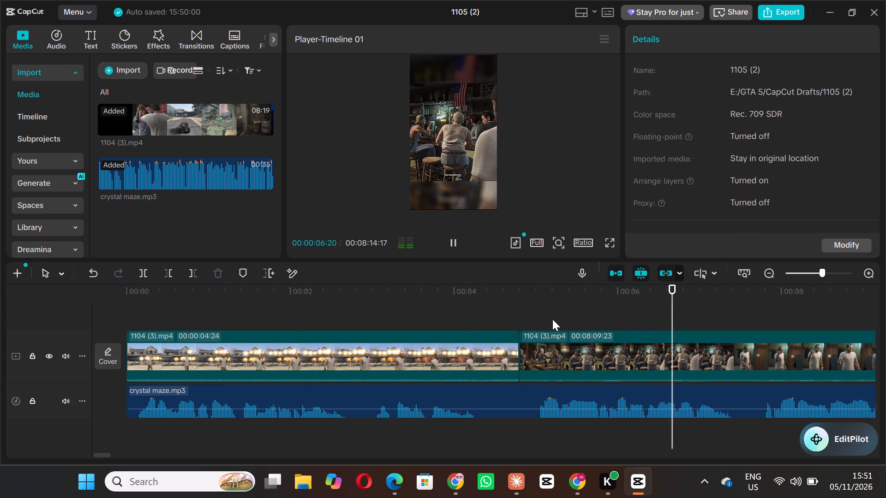
pyautogui.press('space')
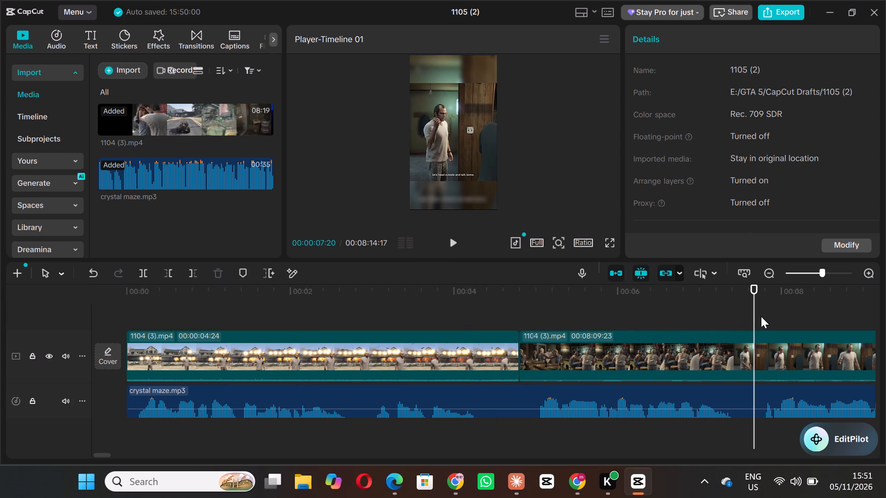
pyautogui.moveTo(753, 301); pyautogui.dragTo(729, 303)
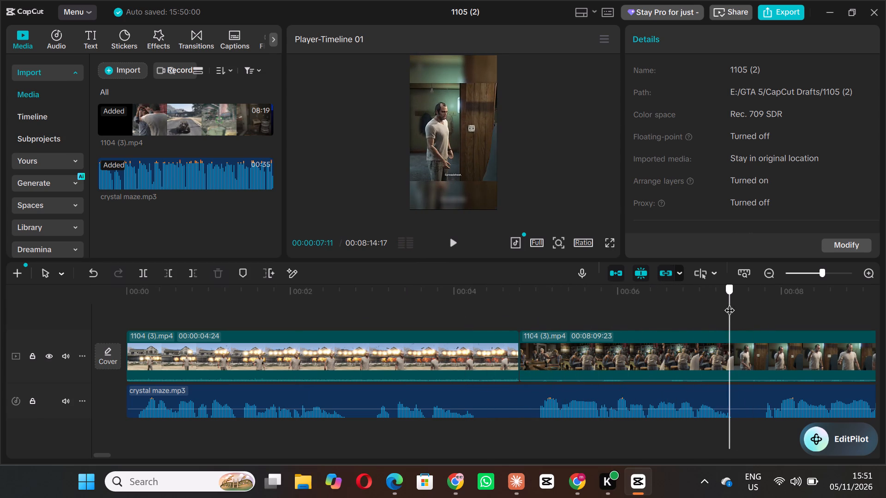
pyautogui.moveTo(729, 303); pyautogui.dragTo(723, 307)
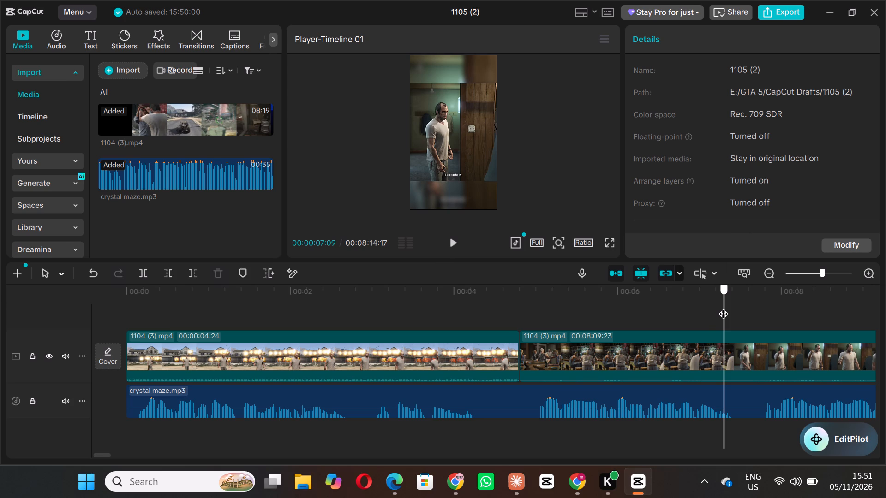
pyautogui.moveTo(723, 307); pyautogui.dragTo(718, 310)
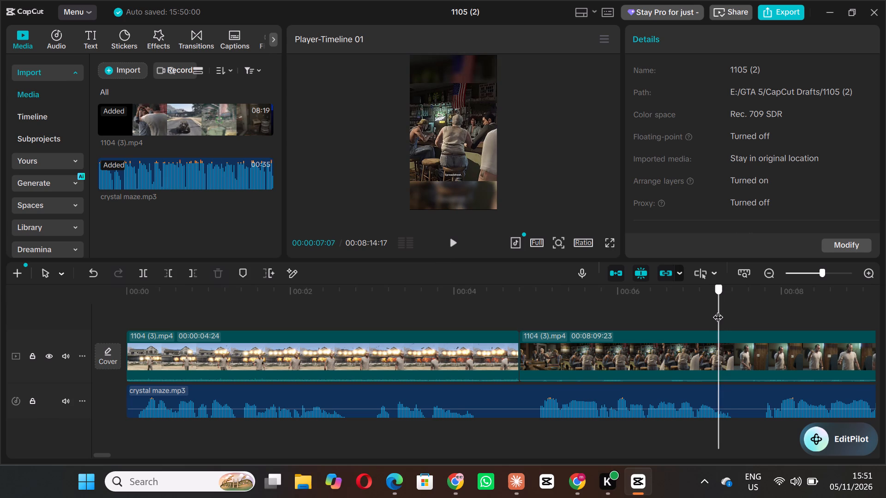
pyautogui.moveTo(718, 310); pyautogui.dragTo(716, 314)
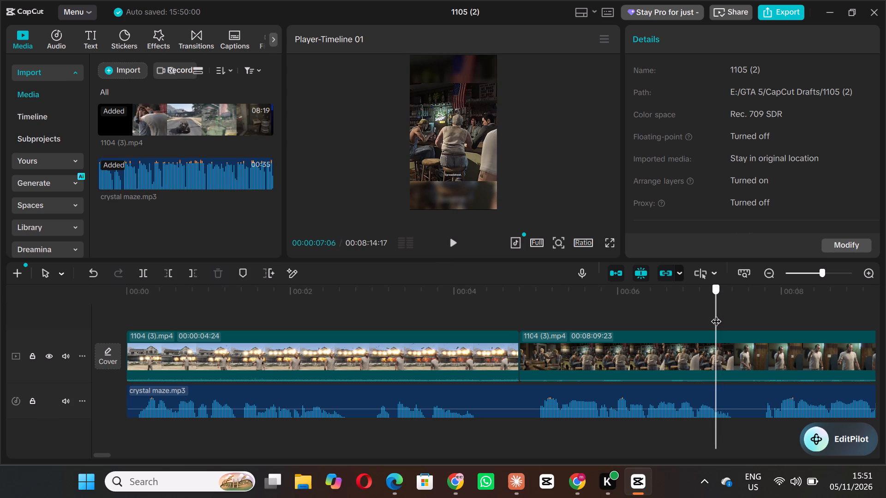
pyautogui.moveTo(716, 314); pyautogui.dragTo(715, 318)
pyautogui.click(678, 349)
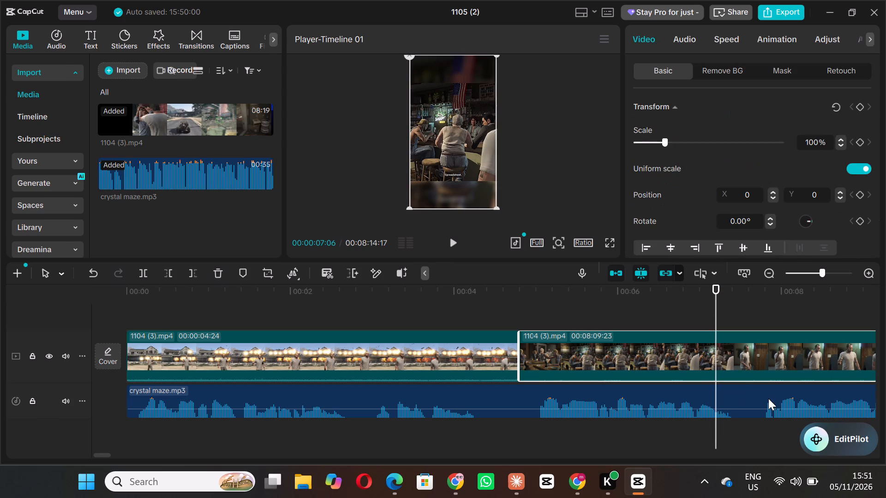
pyautogui.press('q')
# Play through the bar scene into the outdoor scene and split the clip at 00:00:12:18, just before the close-up.
pyautogui.press('space')
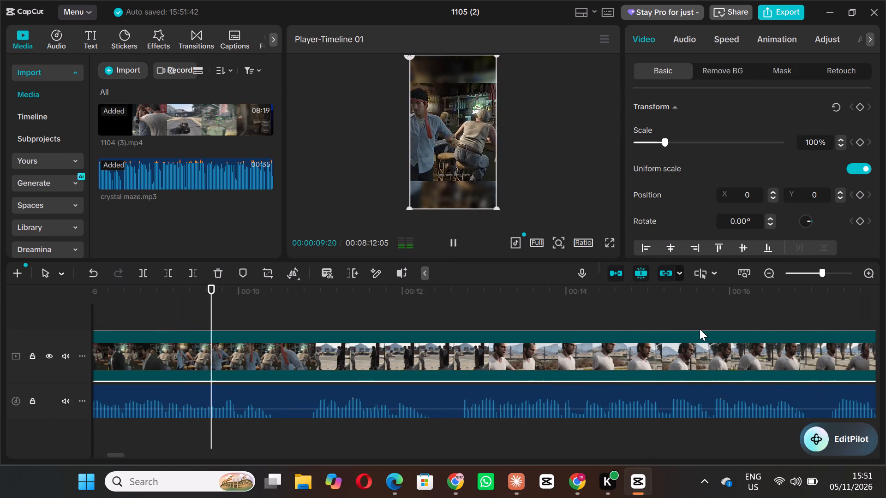
pyautogui.press('space')
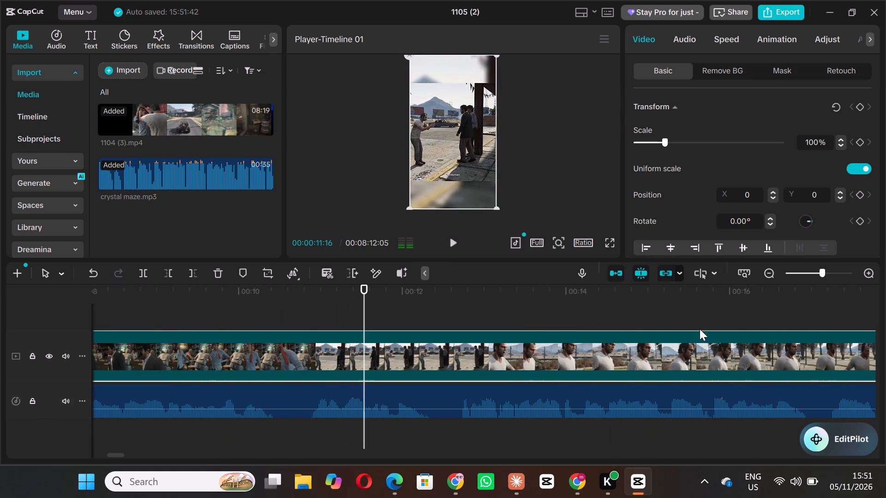
pyautogui.press('space')
pyautogui.press('space')
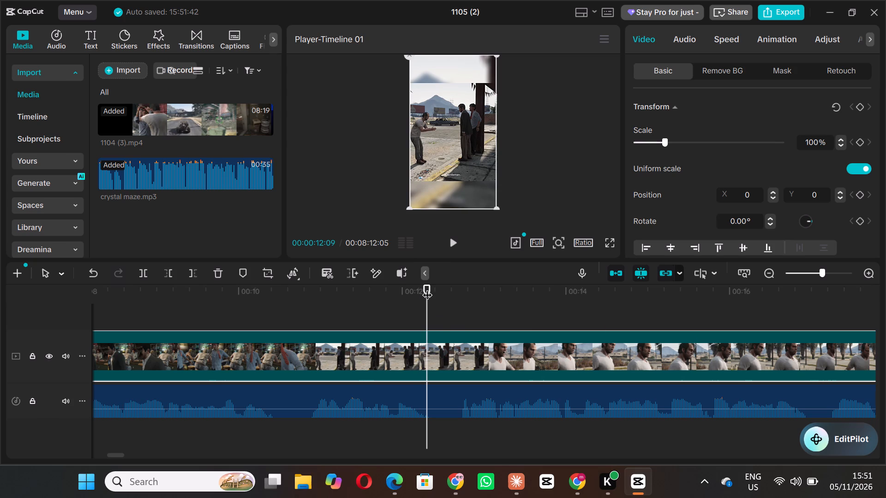
pyautogui.moveTo(427, 288); pyautogui.dragTo(418, 291)
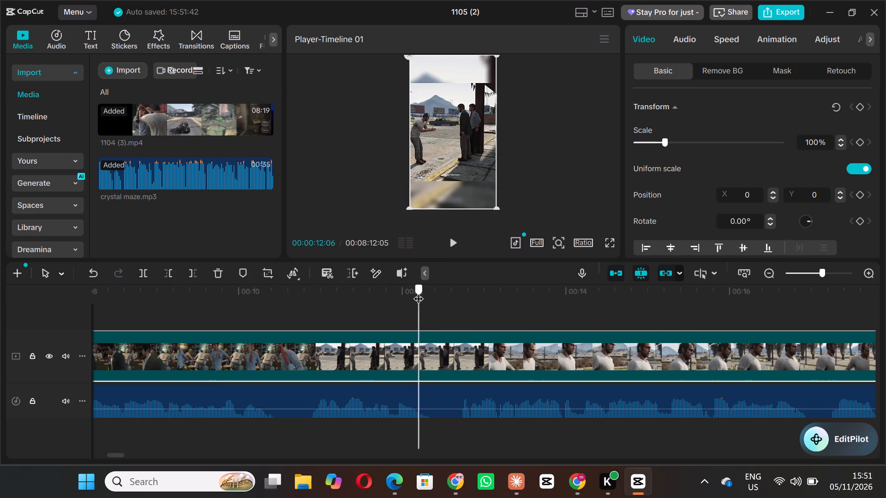
pyautogui.moveTo(418, 291); pyautogui.dragTo(376, 293)
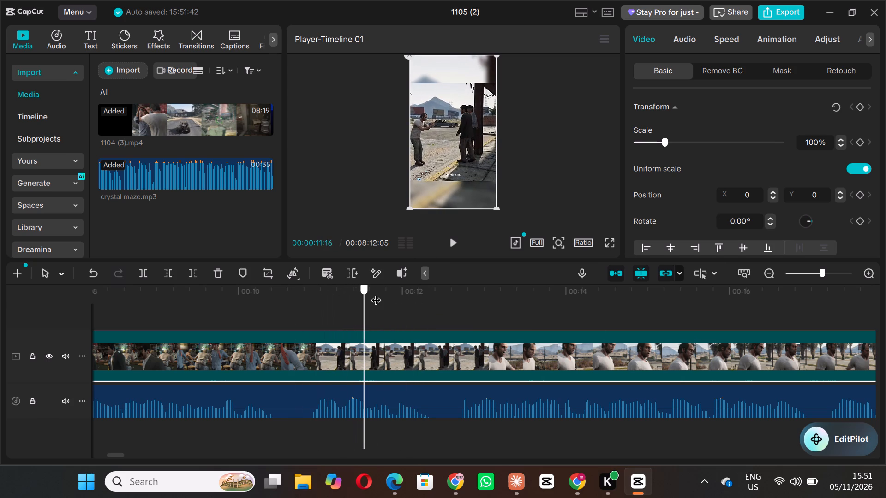
pyautogui.moveTo(376, 293); pyautogui.dragTo(472, 297)
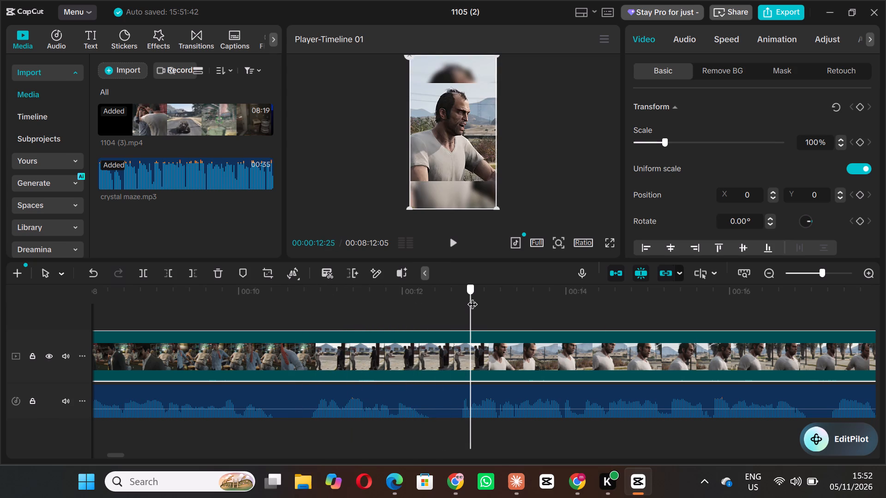
pyautogui.moveTo(472, 297); pyautogui.dragTo(477, 296)
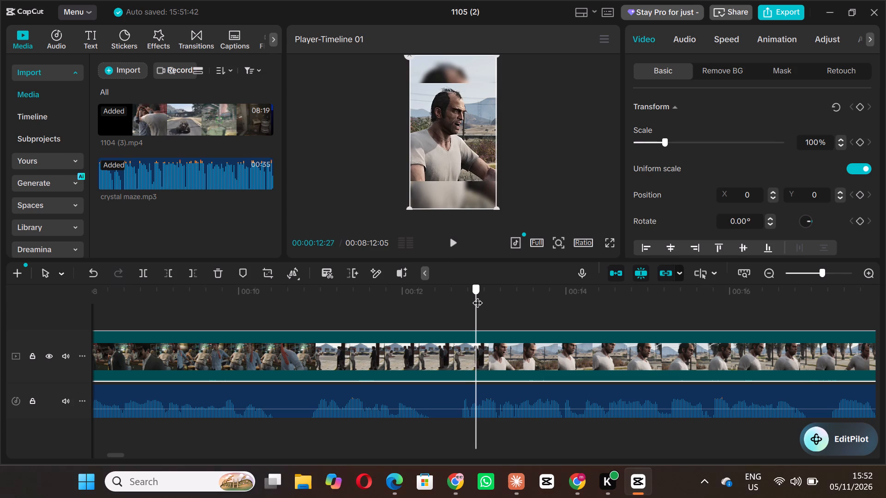
pyautogui.moveTo(477, 296); pyautogui.dragTo(453, 296)
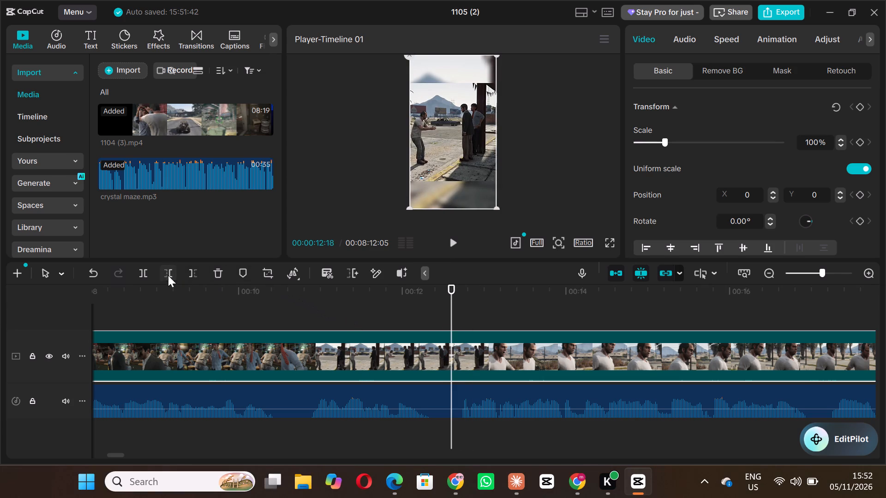
pyautogui.click(144, 270)
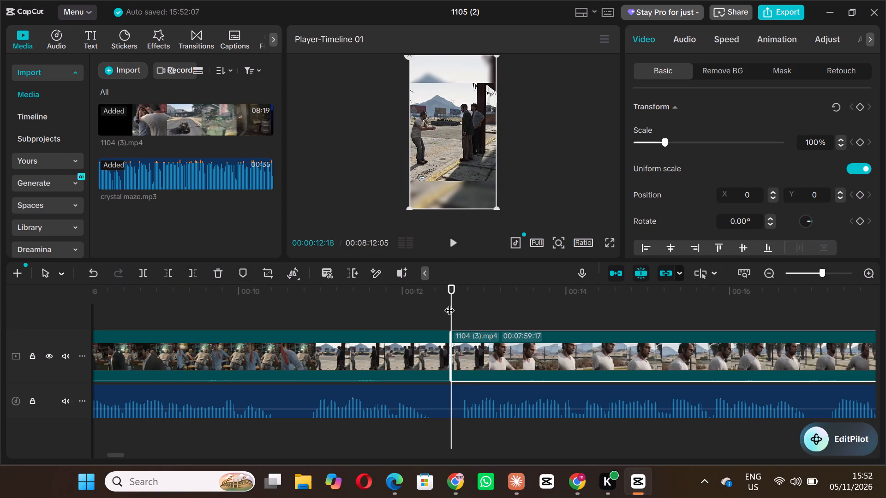
# Replay the end of the bar scene and the outdoor shot between about 00:00:09 and 00:00:13 against the audio.
pyautogui.moveTo(451, 303); pyautogui.dragTo(142, 303)
pyautogui.press('space')
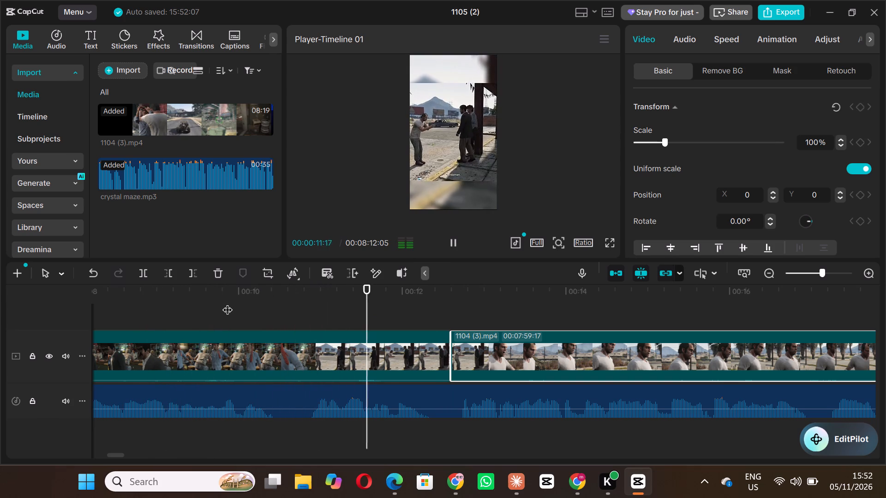
pyautogui.press('space')
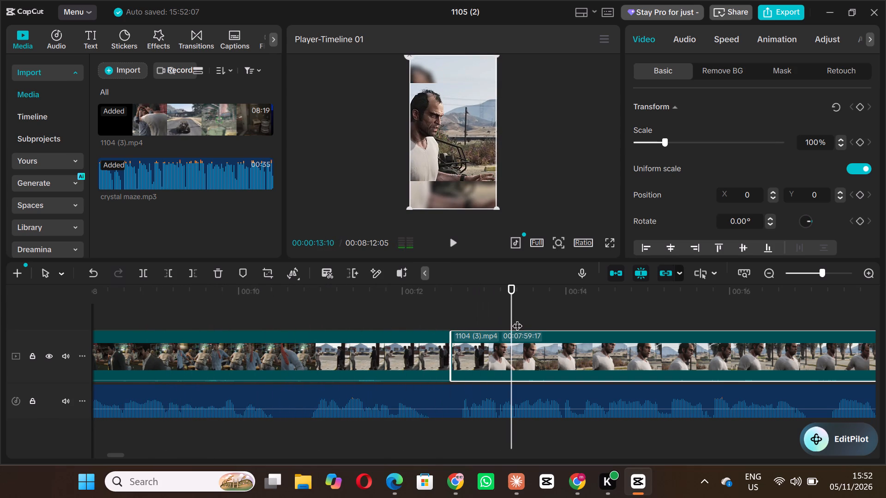
pyautogui.moveTo(511, 287); pyautogui.dragTo(155, 302)
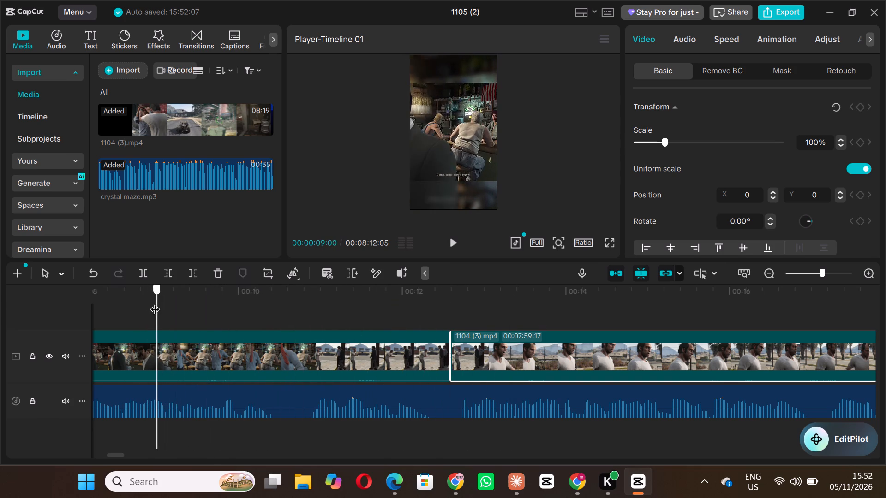
pyautogui.moveTo(155, 302); pyautogui.dragTo(421, 303)
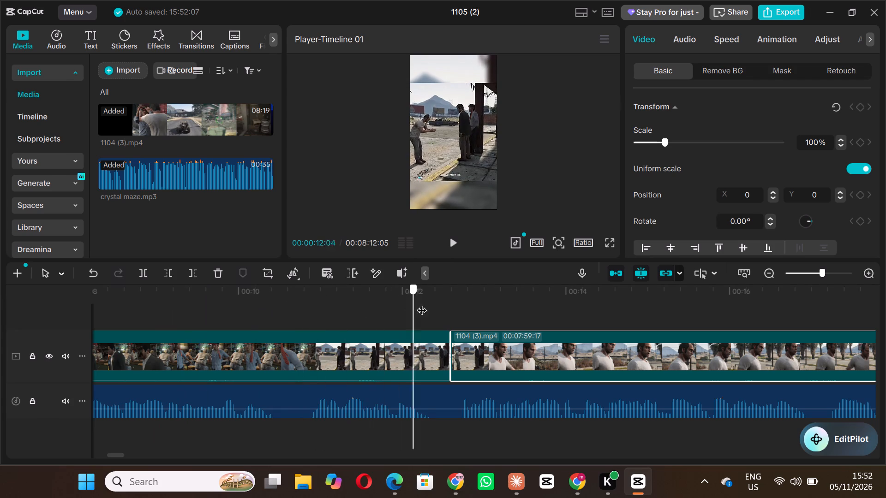
pyautogui.moveTo(421, 303); pyautogui.dragTo(343, 308)
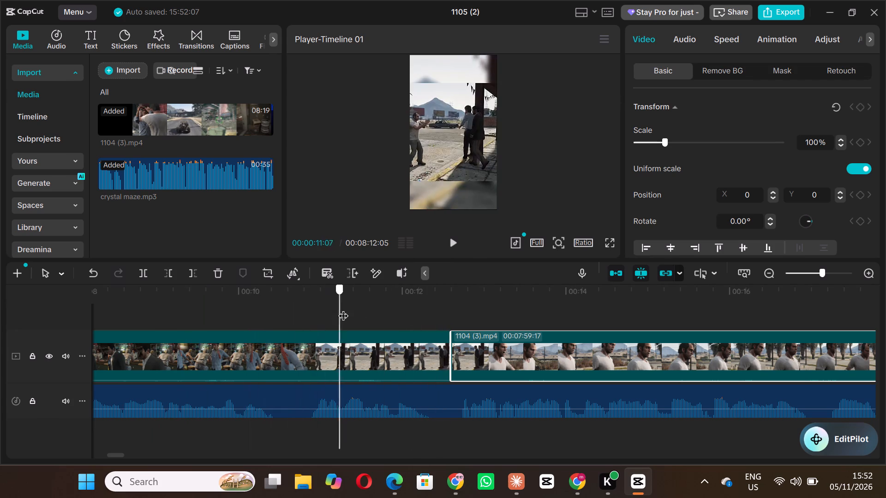
pyautogui.moveTo(343, 308); pyautogui.dragTo(377, 309)
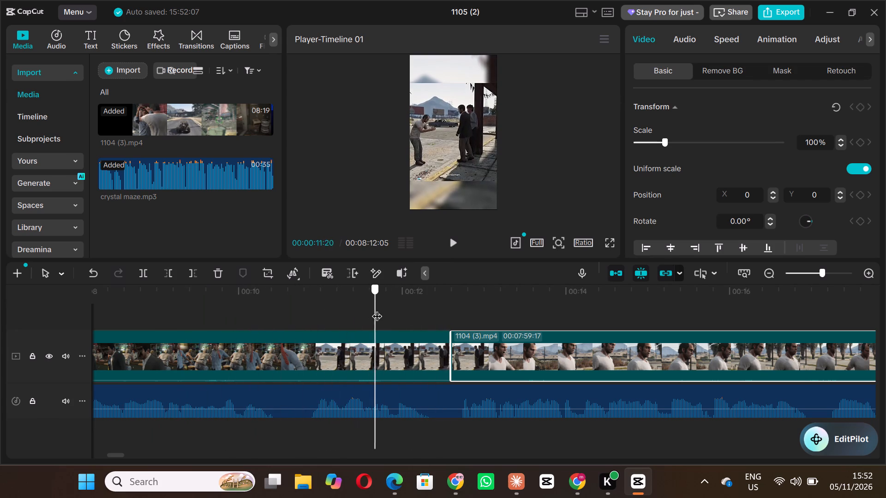
pyautogui.moveTo(377, 309); pyautogui.dragTo(191, 310)
pyautogui.press('space')
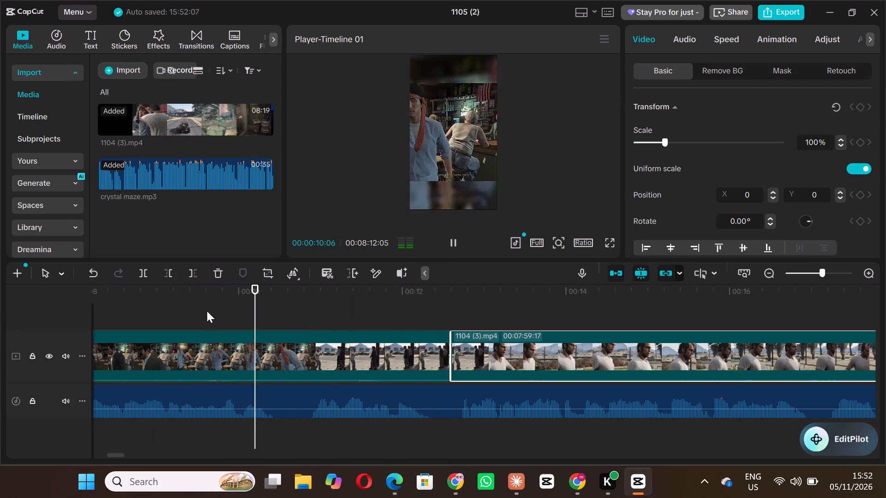
pyautogui.press('space')
pyautogui.press('space')
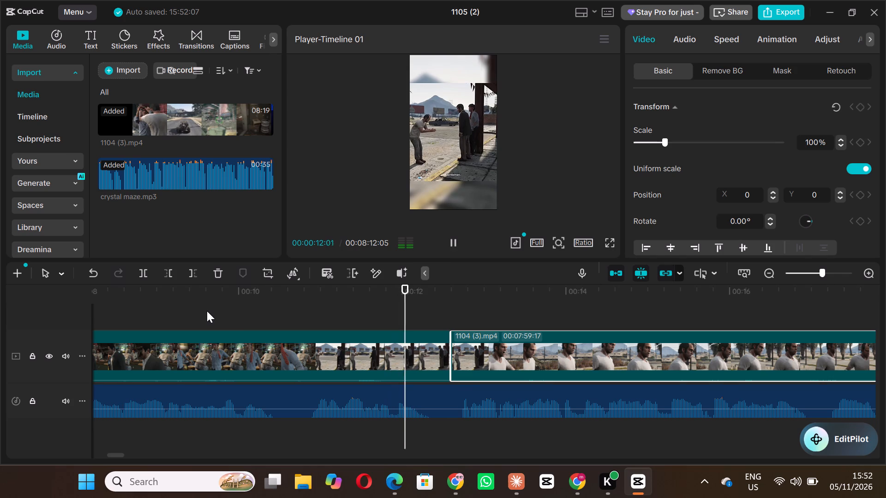
pyautogui.press('space')
# Trim the end of the clip before the split back to 00:00:12:01.
pyautogui.moveTo(431, 291); pyautogui.dragTo(329, 301)
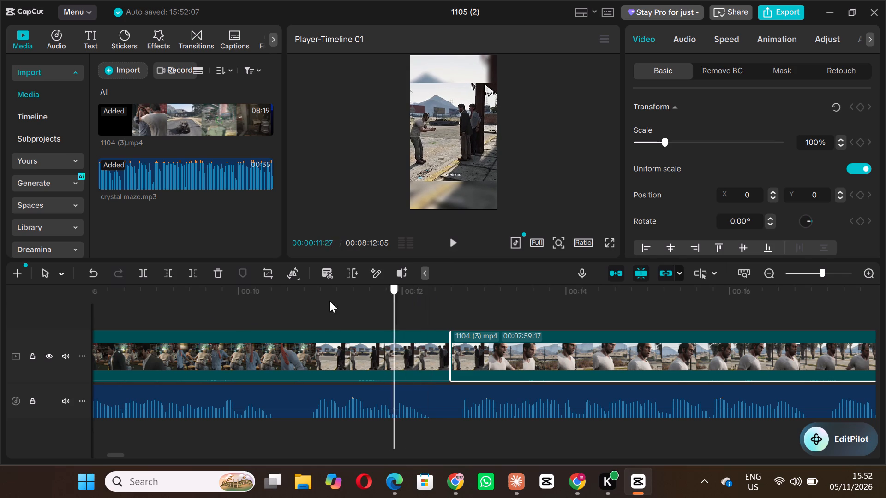
pyautogui.moveTo(329, 301); pyautogui.dragTo(395, 302)
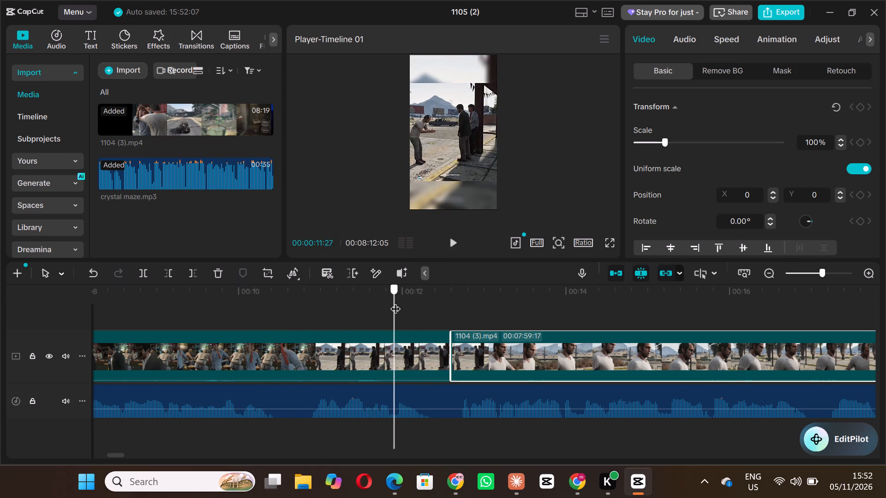
pyautogui.moveTo(395, 302); pyautogui.dragTo(405, 302)
pyautogui.click(423, 354)
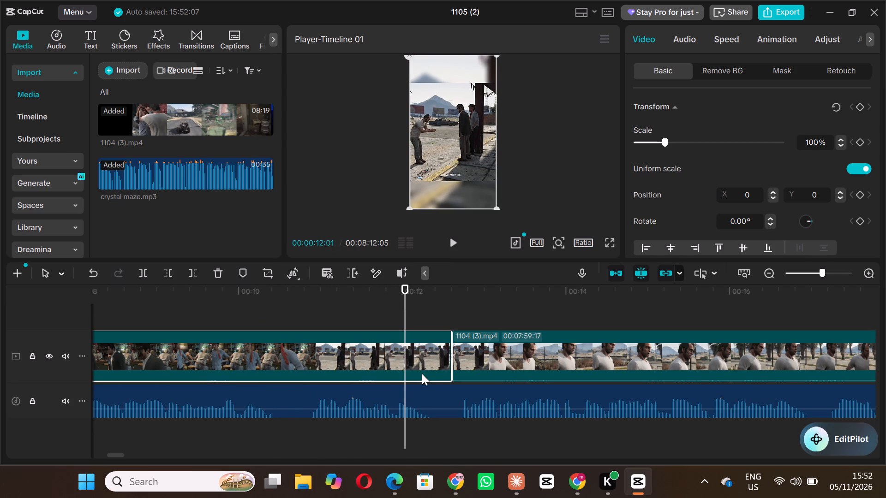
pyautogui.press('w')
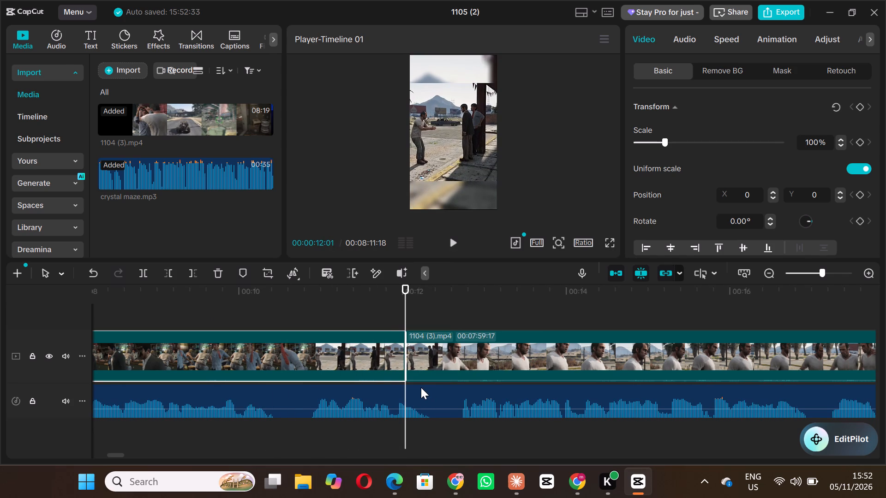
# Find the off-road buggy drive around 00:03:10 and trim away all footage before it in the second outdoor clip.
pyautogui.press('space')
pyautogui.press('space')
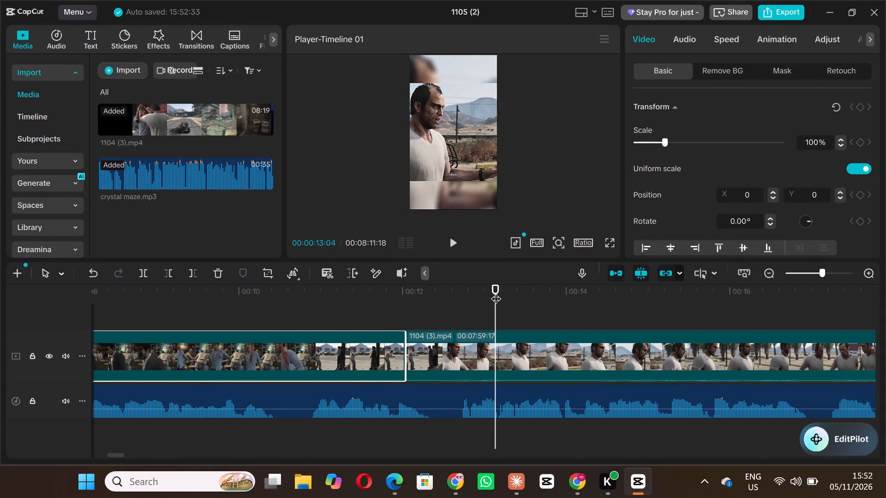
pyautogui.moveTo(496, 290); pyautogui.dragTo(852, 269)
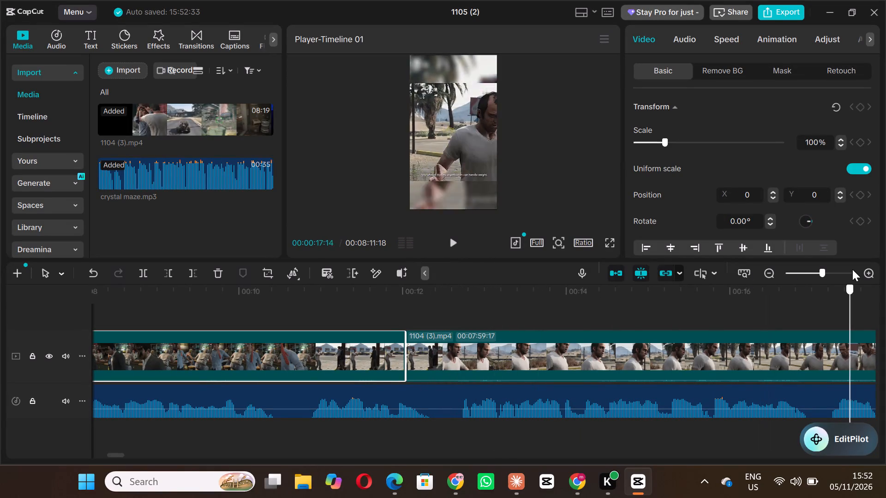
pyautogui.moveTo(852, 269); pyautogui.dragTo(885, 272)
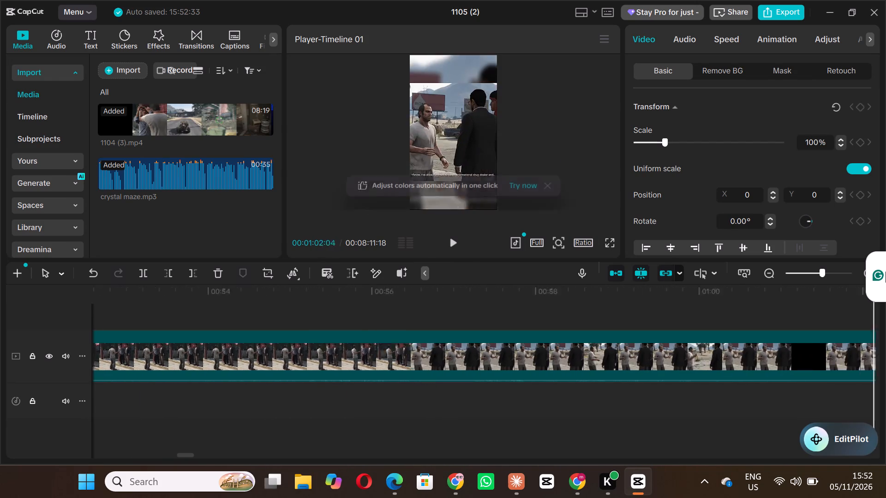
pyautogui.moveTo(885, 272); pyautogui.dragTo(882, 272)
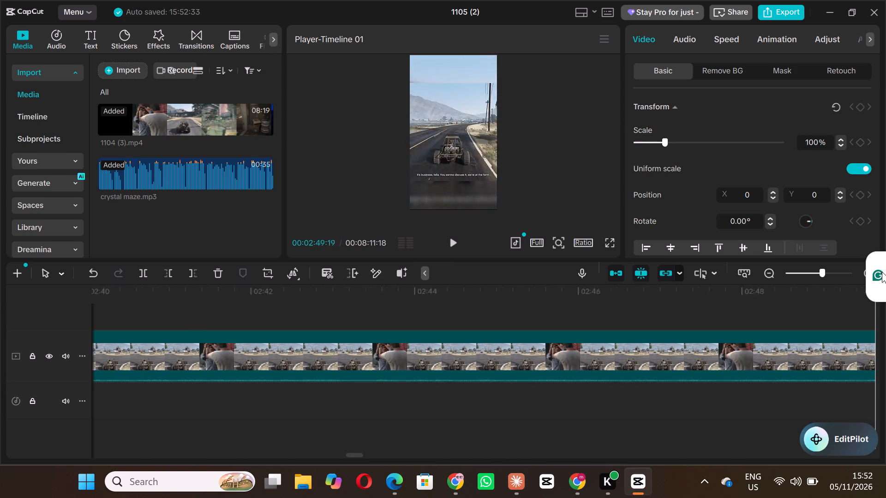
pyautogui.moveTo(882, 272); pyautogui.dragTo(881, 272)
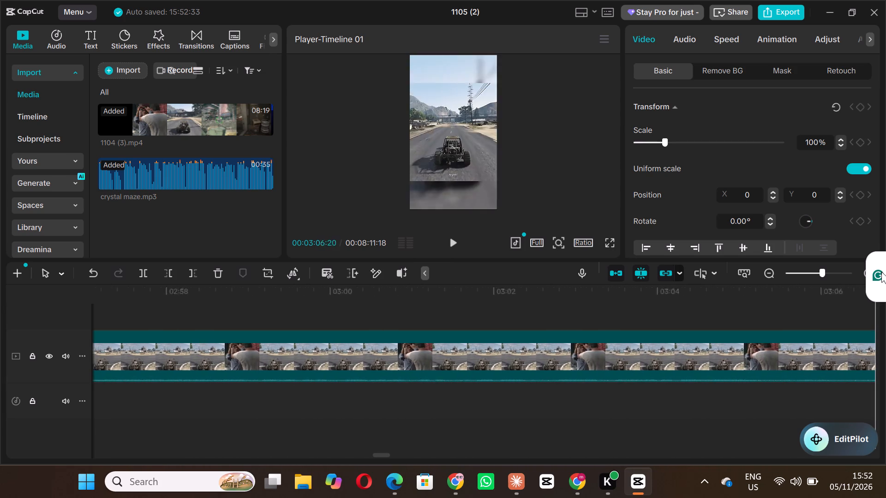
pyautogui.moveTo(881, 272); pyautogui.dragTo(881, 272)
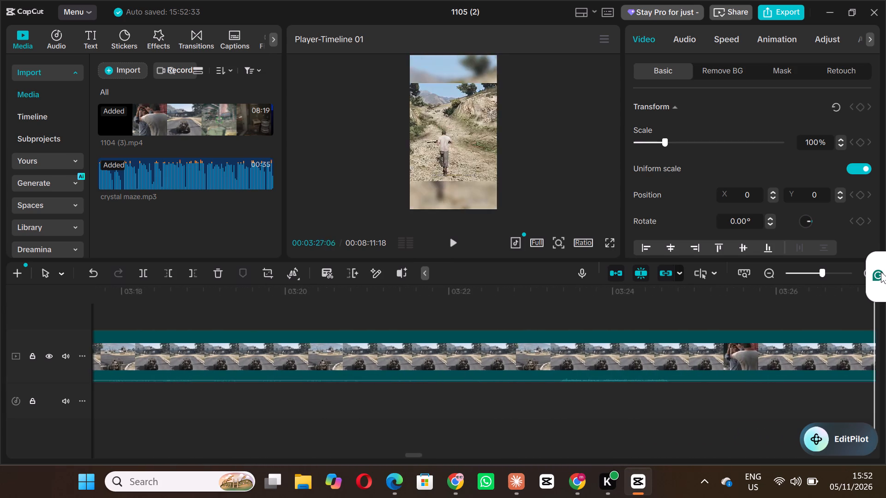
pyautogui.moveTo(881, 272); pyautogui.dragTo(412, 298)
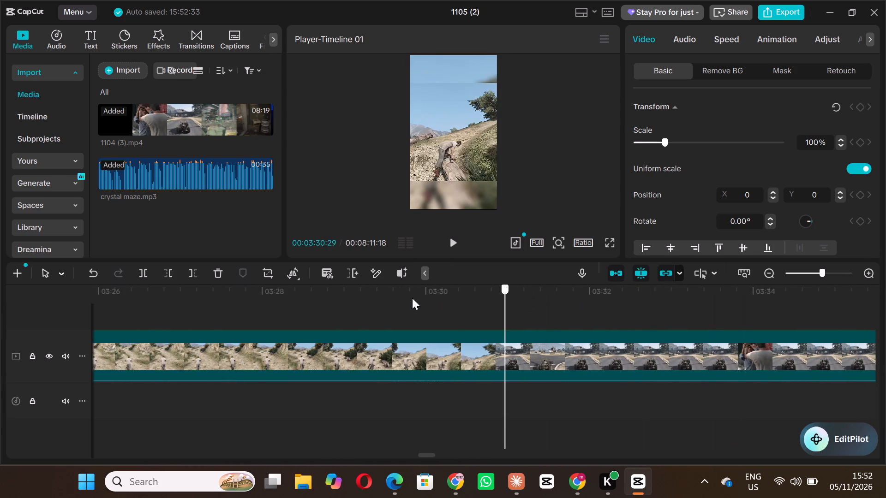
pyautogui.moveTo(412, 298); pyautogui.dragTo(111, 257)
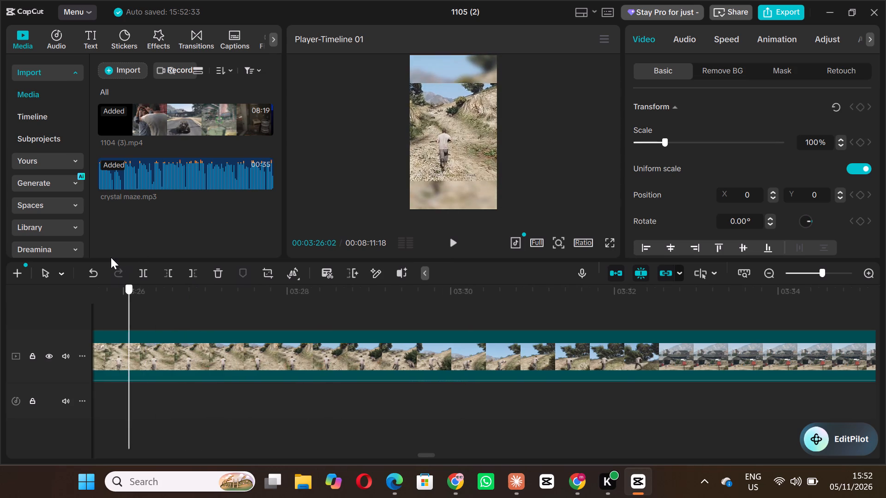
pyautogui.moveTo(111, 257); pyautogui.dragTo(280, 254)
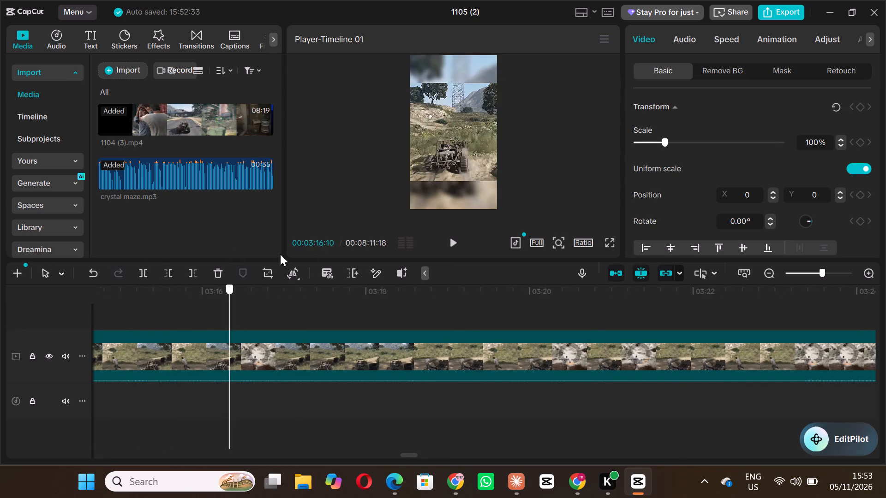
pyautogui.moveTo(280, 254); pyautogui.dragTo(162, 283)
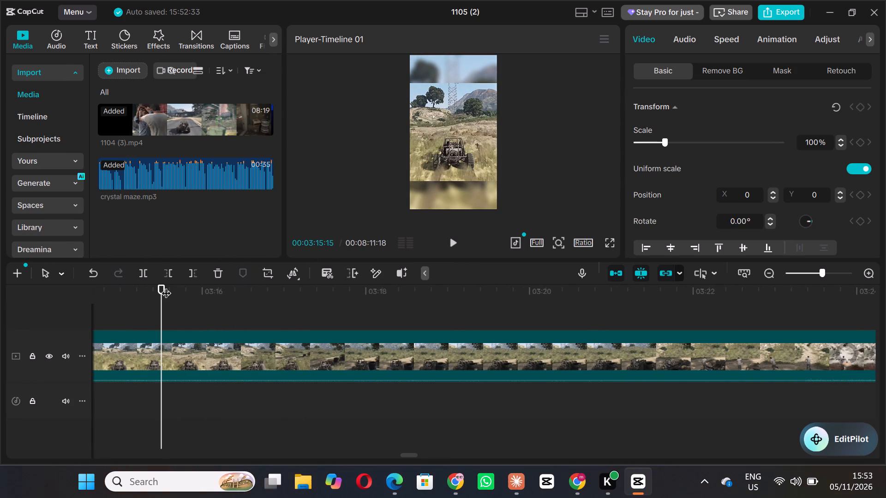
pyautogui.moveTo(161, 289); pyautogui.dragTo(102, 287)
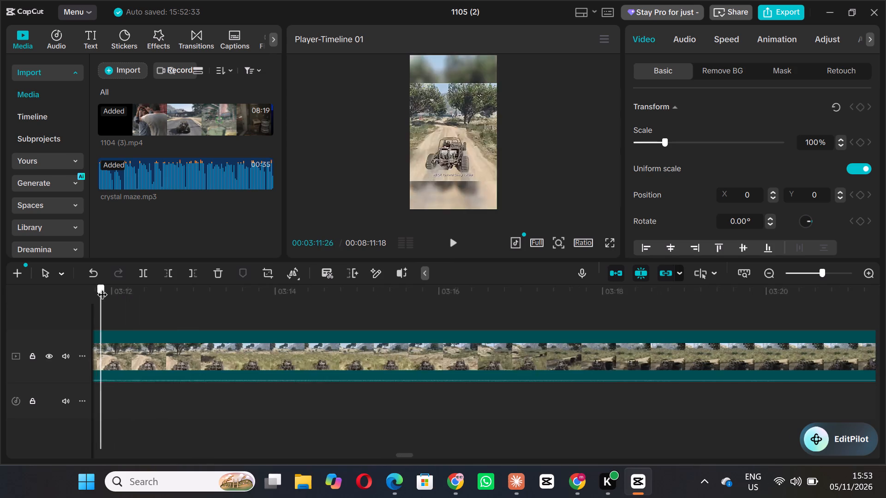
pyautogui.moveTo(102, 287); pyautogui.dragTo(144, 291)
pyautogui.press('q')
# Preview the buggy clip and trim away its opening up to 00:00:18:01 on the timeline.
pyautogui.press('space')
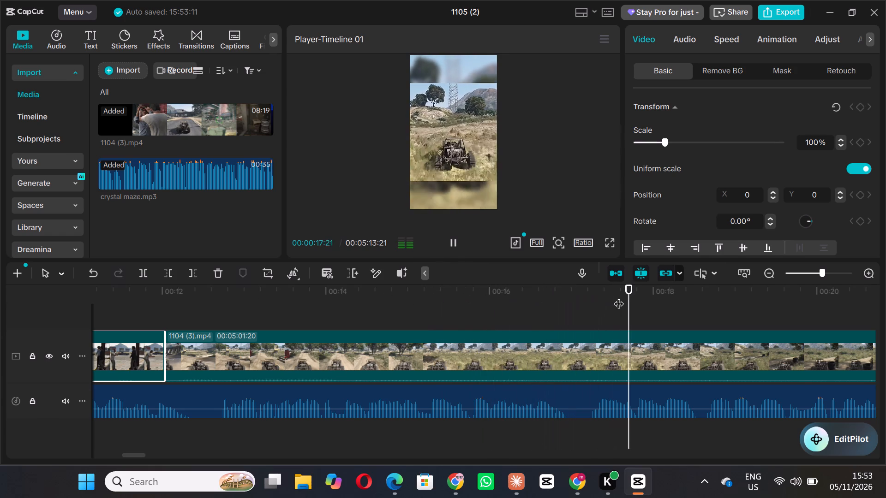
pyautogui.press('space')
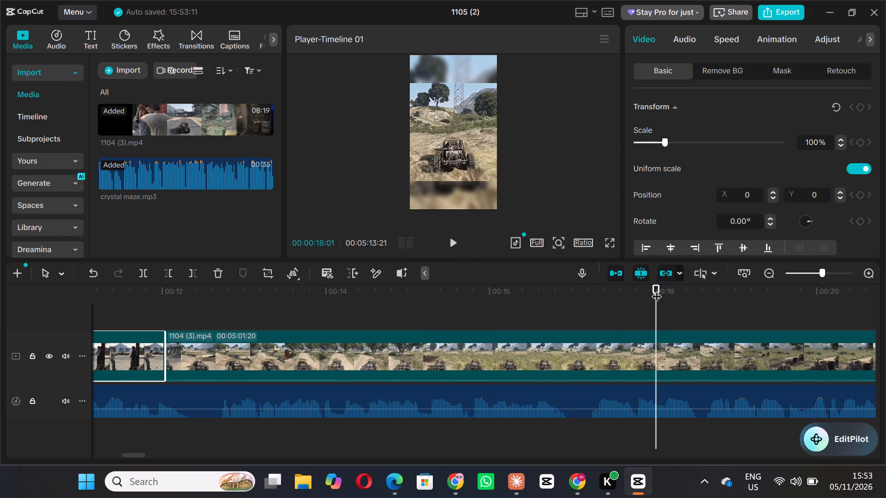
pyautogui.press('q')
# Replay the cut from the outdoor shot into the trimmed buggy clip between about 00:00:12 and 00:00:14 against the audio.
pyautogui.press('space')
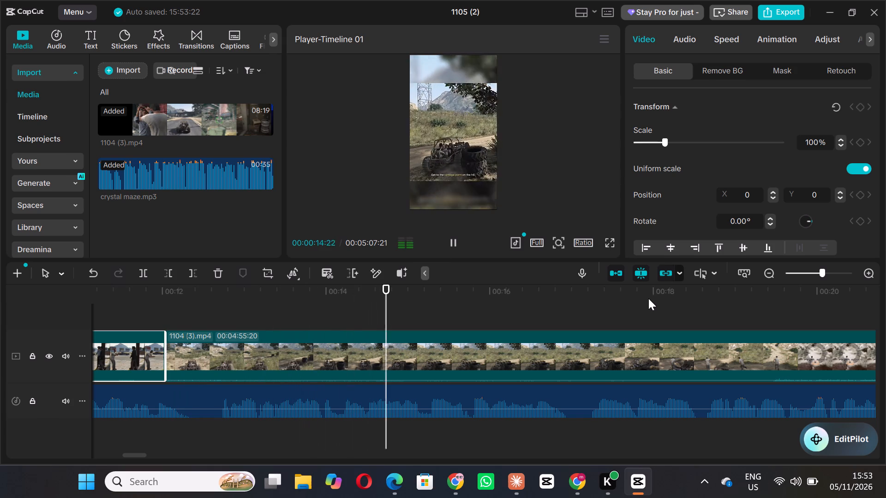
pyautogui.press('space')
pyautogui.moveTo(404, 287); pyautogui.dragTo(369, 287)
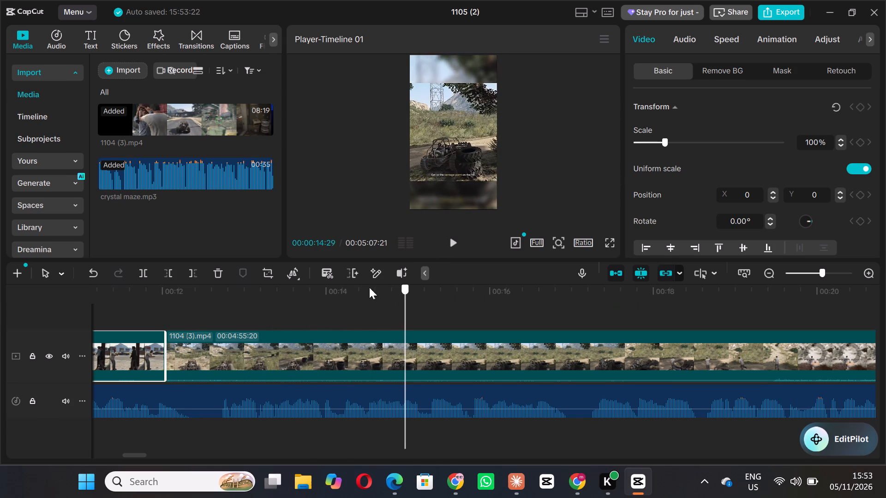
pyautogui.moveTo(369, 287); pyautogui.dragTo(129, 302)
pyautogui.press('space')
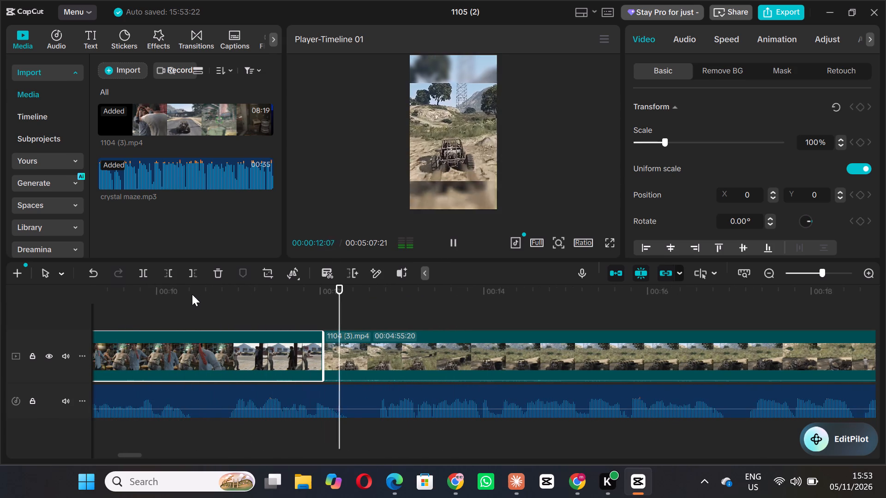
pyautogui.press('space')
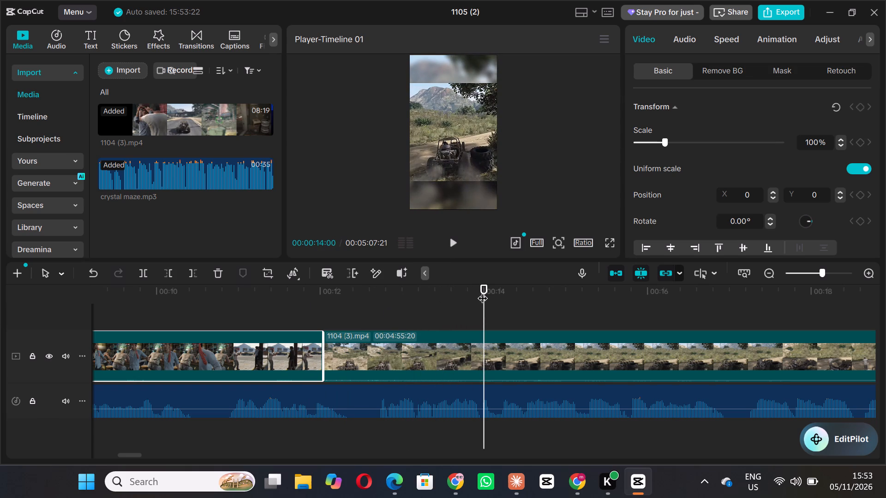
# Find a tighter starting moment in the buggy clip and trim away its opening up to about 00:00:13 on the timeline.
pyautogui.moveTo(482, 291); pyautogui.dragTo(407, 292)
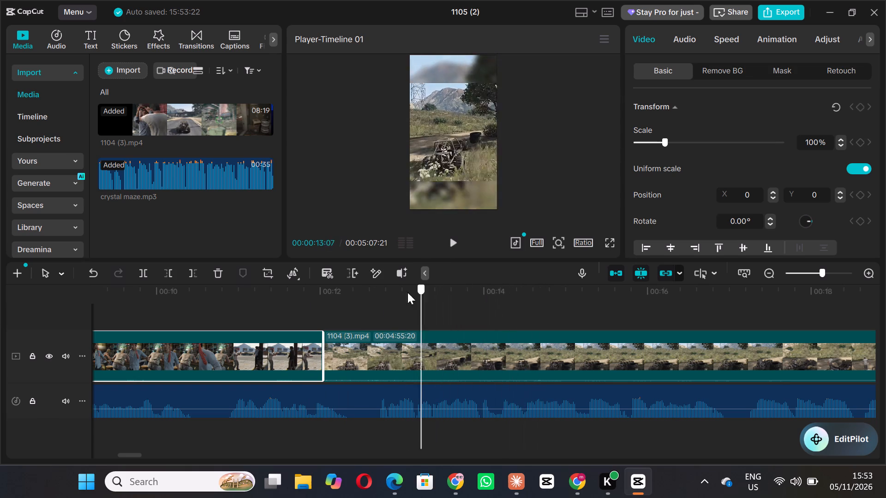
pyautogui.moveTo(407, 292); pyautogui.dragTo(409, 295)
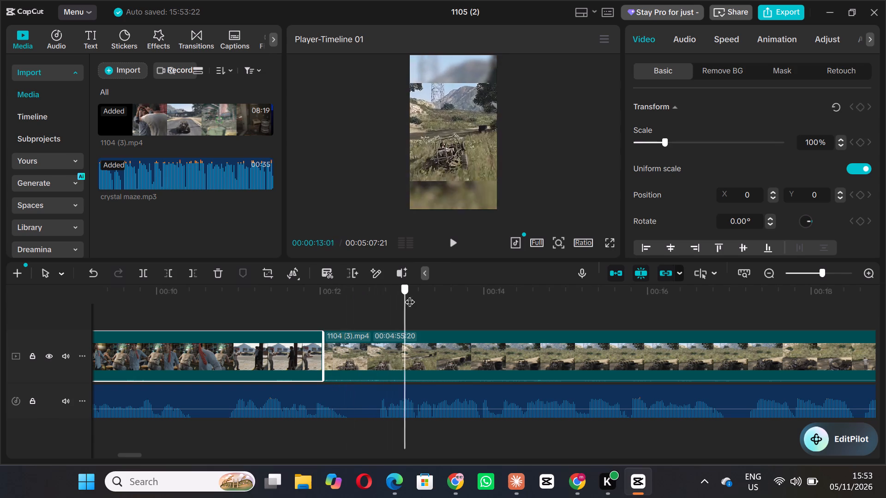
pyautogui.moveTo(409, 295); pyautogui.dragTo(474, 294)
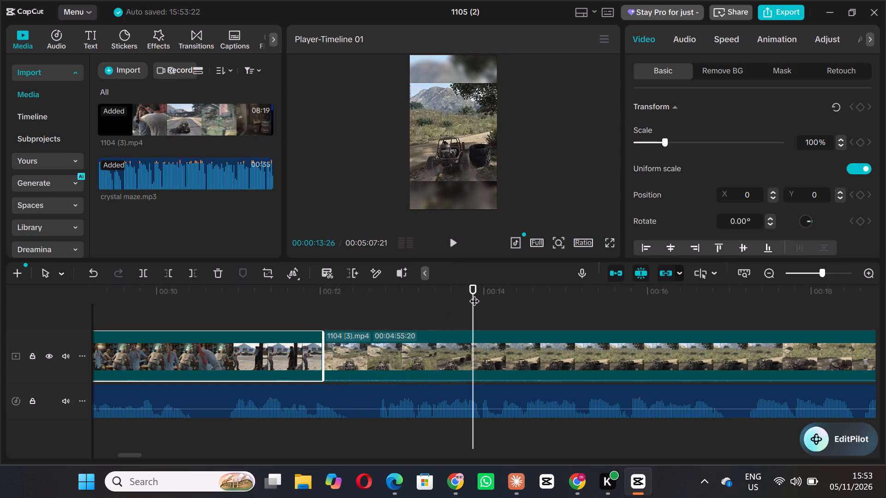
pyautogui.moveTo(474, 294); pyautogui.dragTo(746, 290)
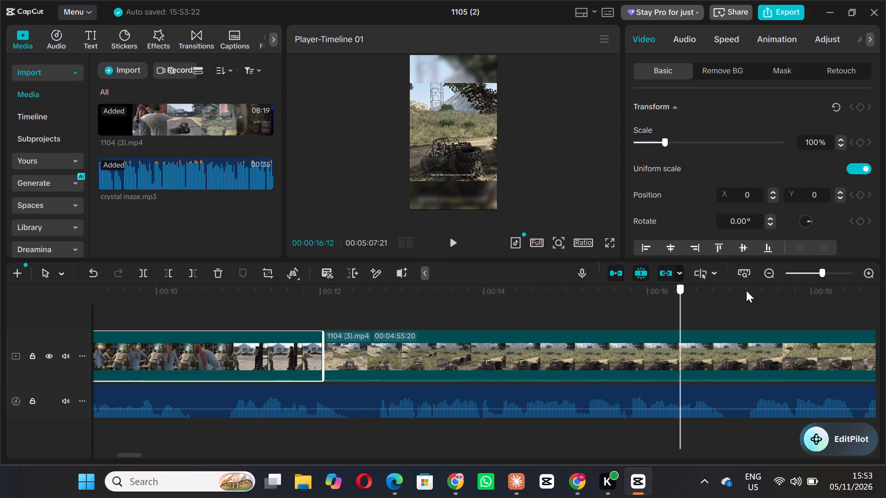
pyautogui.moveTo(746, 290); pyautogui.dragTo(409, 308)
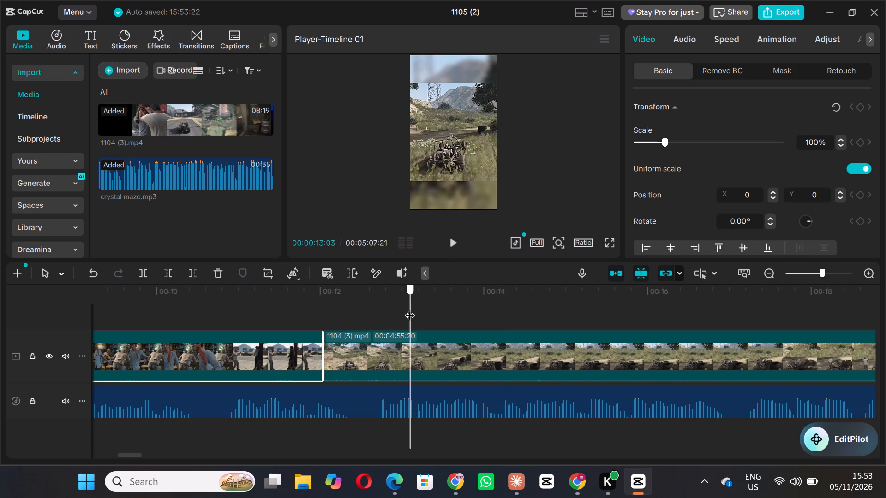
pyautogui.moveTo(409, 308); pyautogui.dragTo(649, 304)
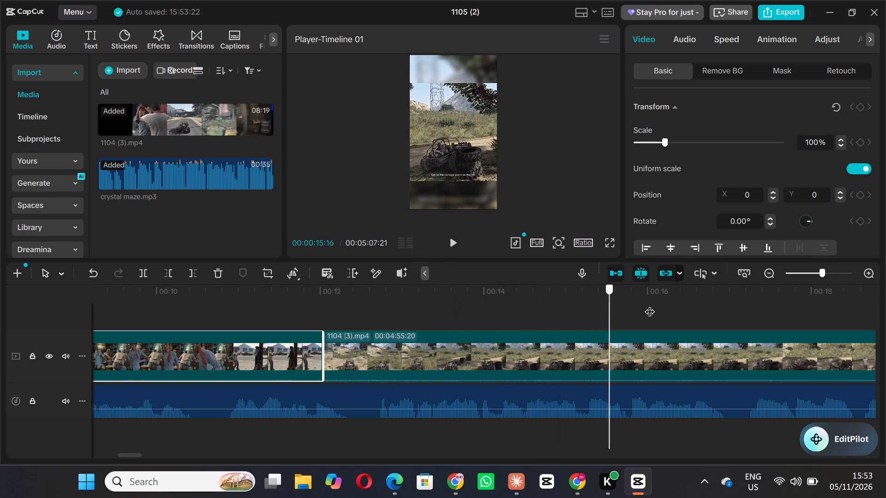
pyautogui.moveTo(649, 304); pyautogui.dragTo(407, 333)
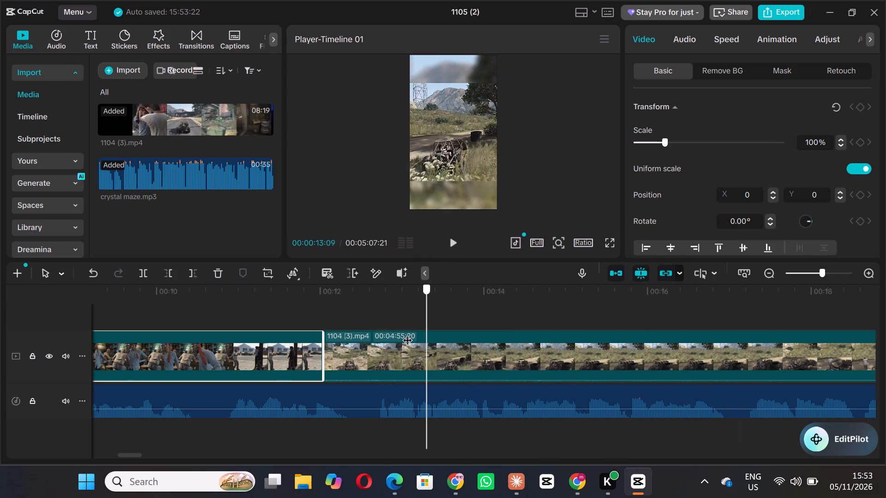
pyautogui.moveTo(407, 333); pyautogui.dragTo(371, 331)
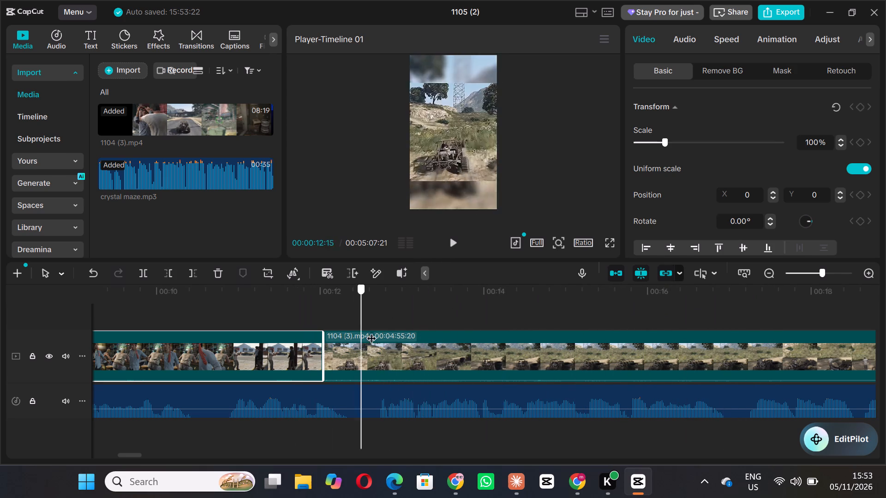
pyautogui.moveTo(371, 331); pyautogui.dragTo(414, 363)
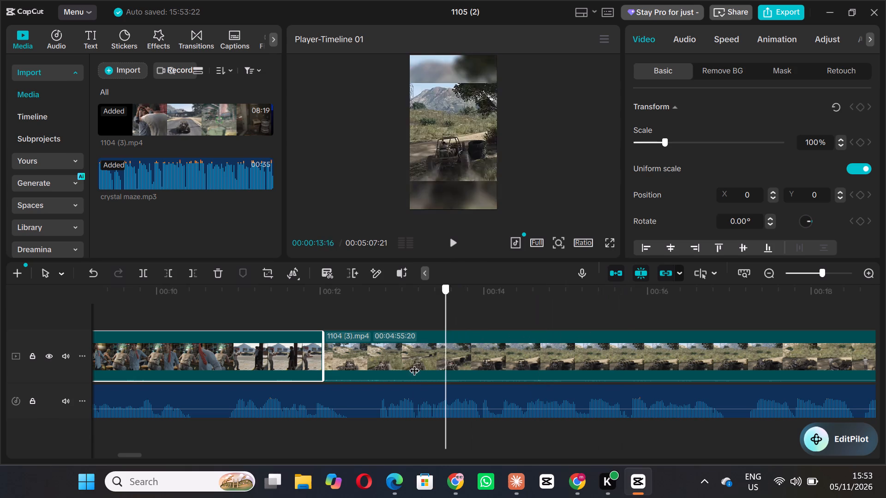
pyautogui.moveTo(414, 363); pyautogui.dragTo(431, 360)
pyautogui.click(391, 359)
pyautogui.press('q')
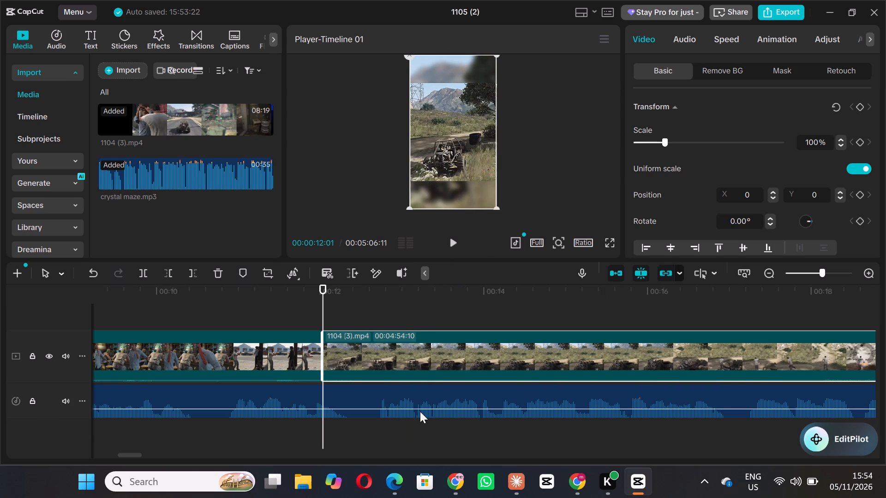
# Preview the retrimmed buggy clip and split it at 00:00:14:16.
pyautogui.press('space')
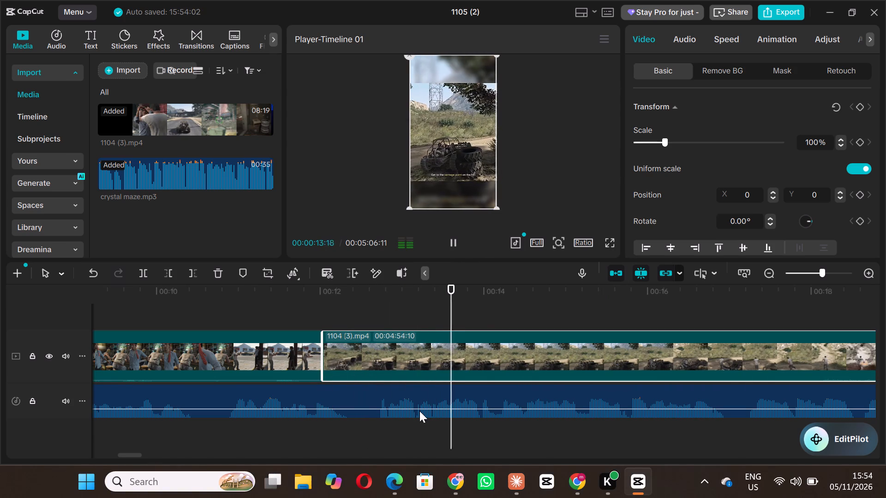
pyautogui.press('space')
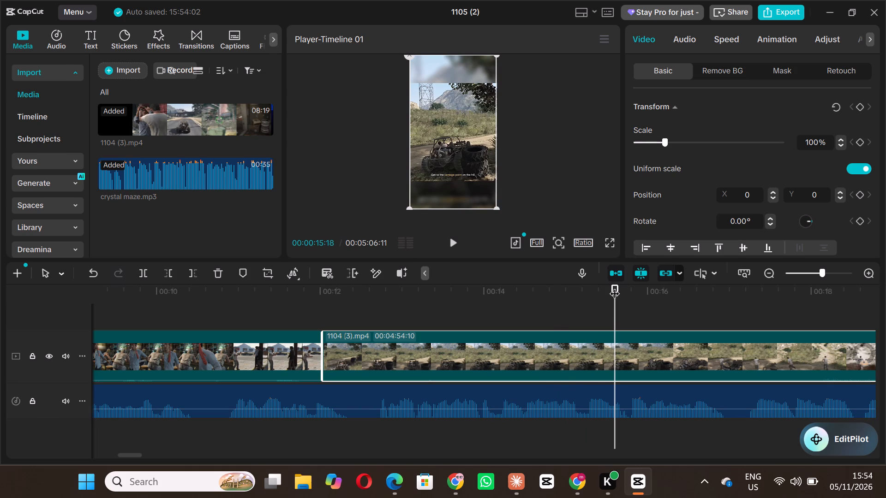
pyautogui.moveTo(616, 285); pyautogui.dragTo(533, 293)
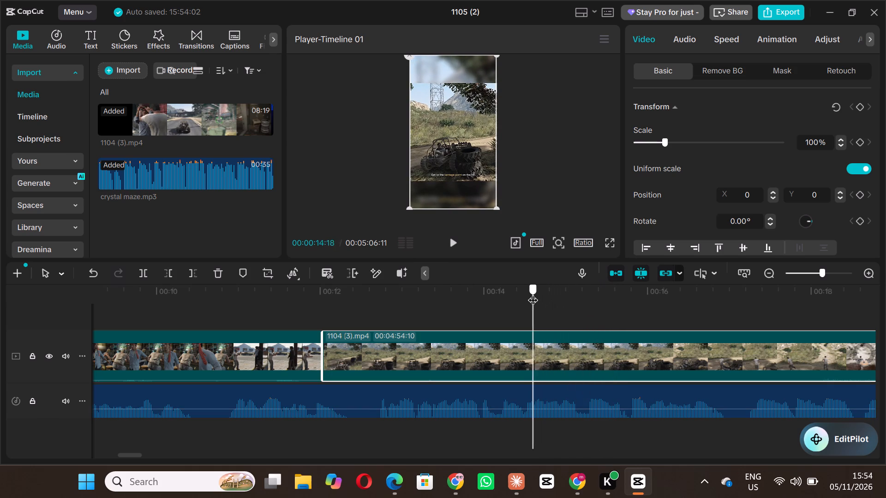
pyautogui.moveTo(533, 293); pyautogui.dragTo(527, 293)
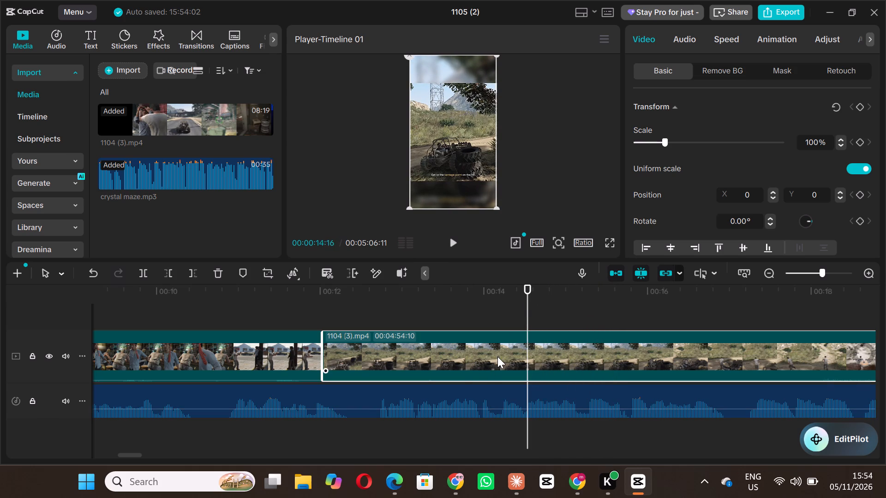
pyautogui.click(141, 270)
# Preview the buggy footage after the split and trim away its opening up to 00:00:15:22 on the timeline.
pyautogui.press('space')
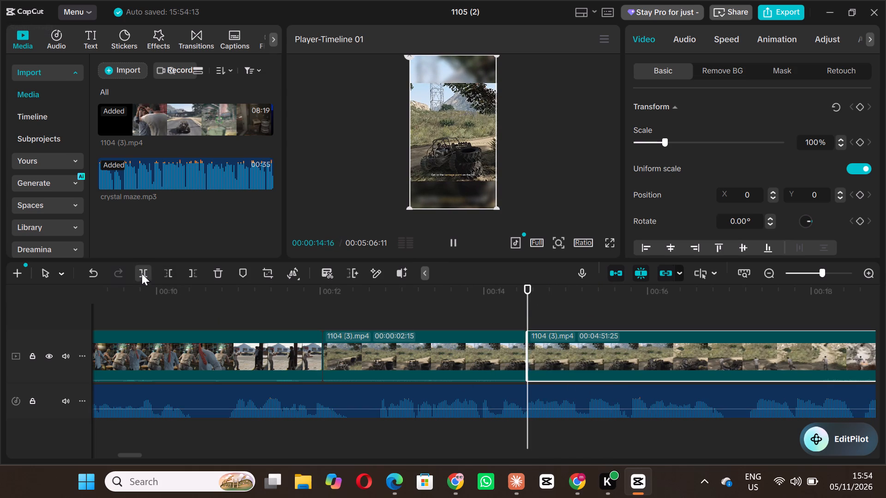
pyautogui.press('space')
pyautogui.press('space')
pyautogui.press('space')
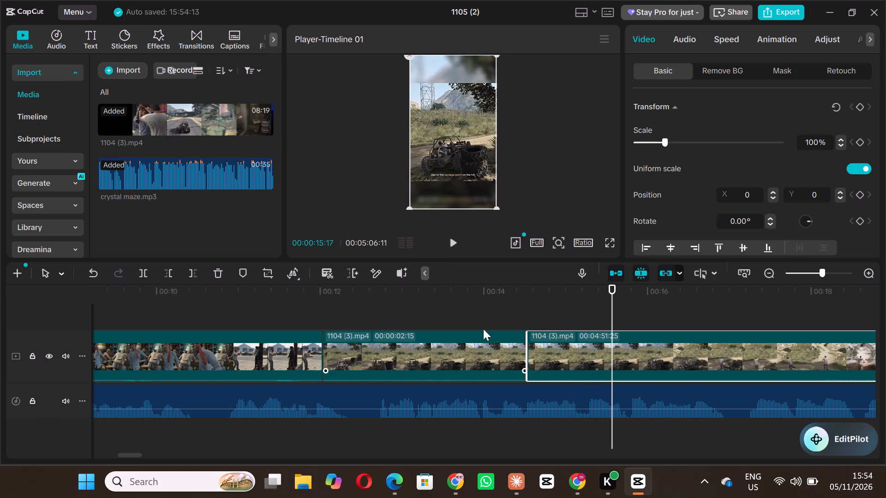
pyautogui.moveTo(611, 289); pyautogui.dragTo(529, 292)
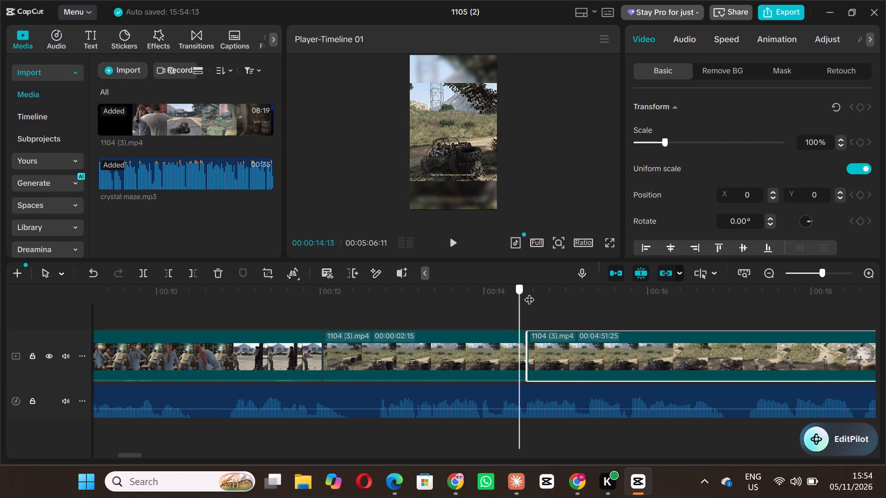
pyautogui.moveTo(529, 292); pyautogui.dragTo(607, 294)
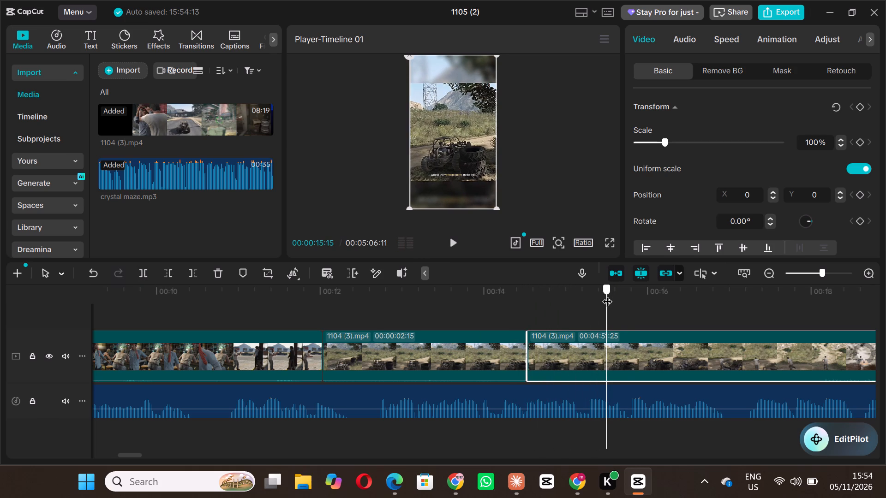
pyautogui.moveTo(607, 294); pyautogui.dragTo(651, 290)
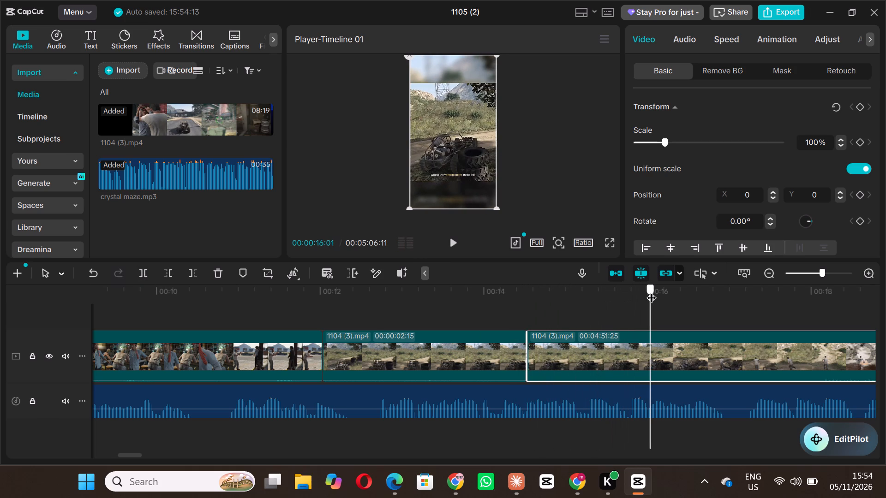
pyautogui.moveTo(651, 290); pyautogui.dragTo(570, 296)
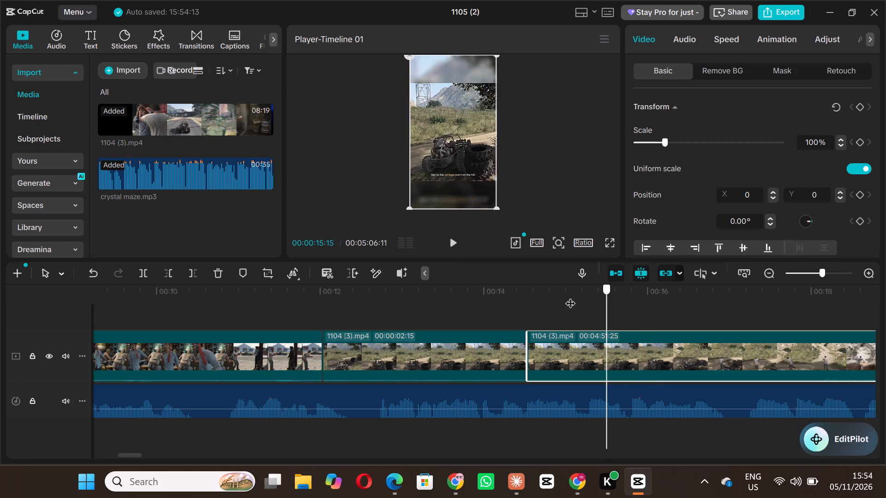
pyautogui.moveTo(570, 296); pyautogui.dragTo(624, 295)
pyautogui.click(593, 352)
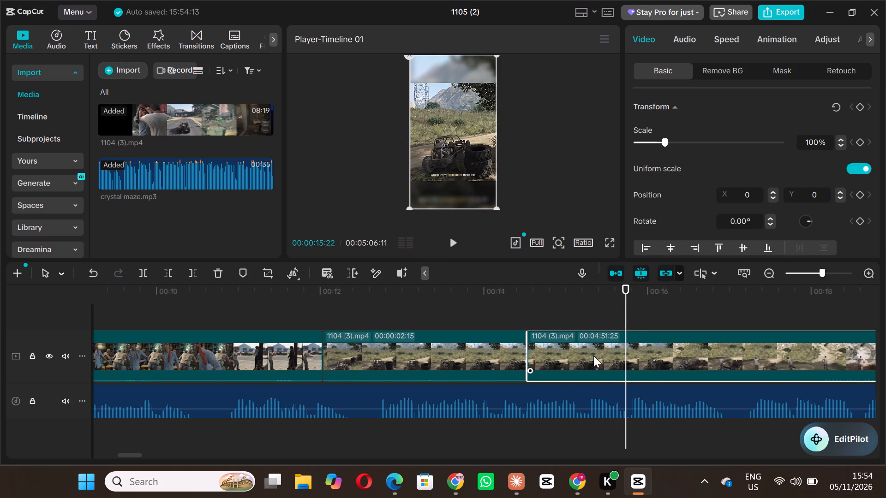
pyautogui.press('q')
# Replay the cuts around the two buggy clips up to 00:00:16:04 to check their timing against the audio.
pyautogui.press('space')
pyautogui.press('space')
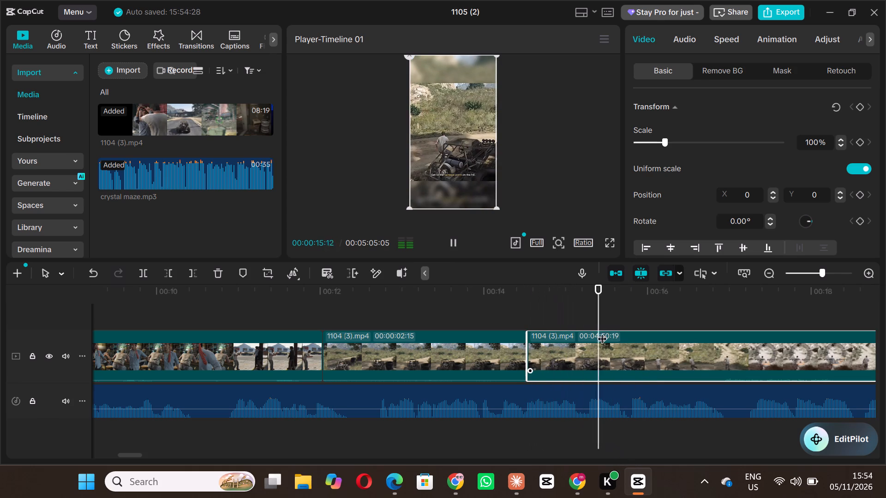
pyautogui.moveTo(605, 306); pyautogui.dragTo(276, 339)
pyautogui.press('space')
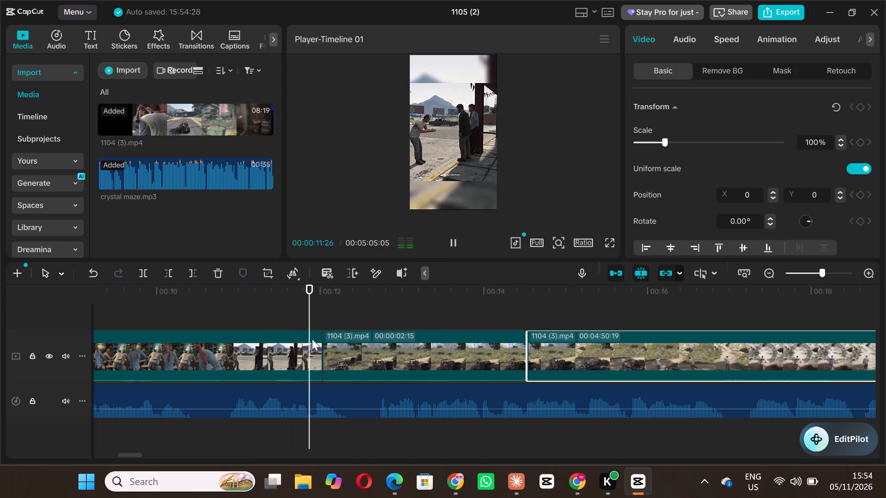
pyautogui.press('space')
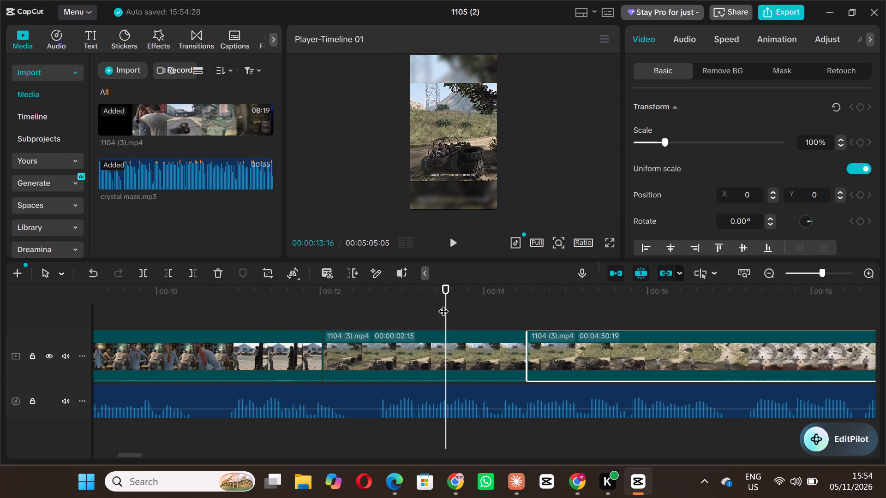
pyautogui.moveTo(444, 302); pyautogui.dragTo(188, 315)
pyautogui.press('space')
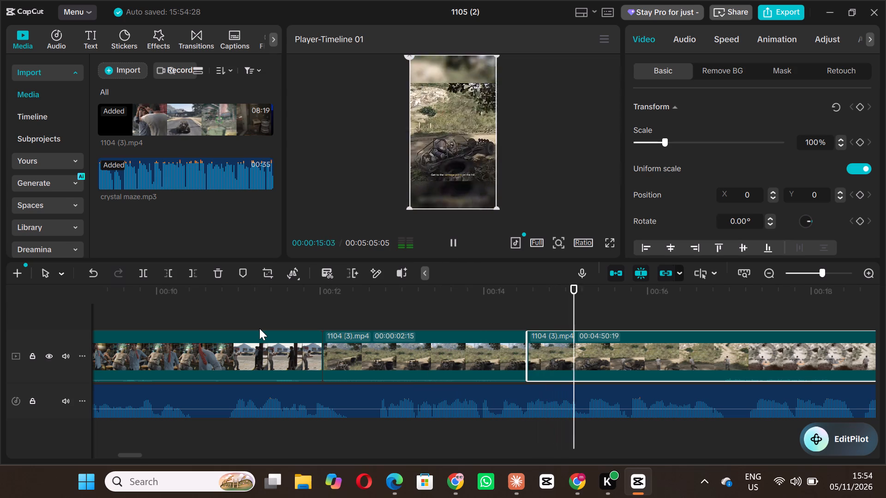
pyautogui.press('space')
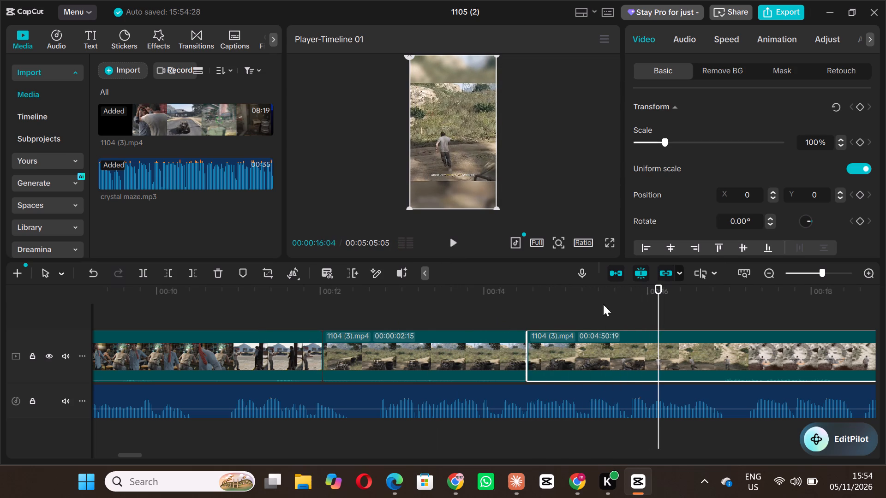
# Preview the footage after the 00:00:14:16 cut, from leaving the buggy to running up the hill, up to 00:00:19:12.
pyautogui.moveTo(657, 290); pyautogui.dragTo(528, 313)
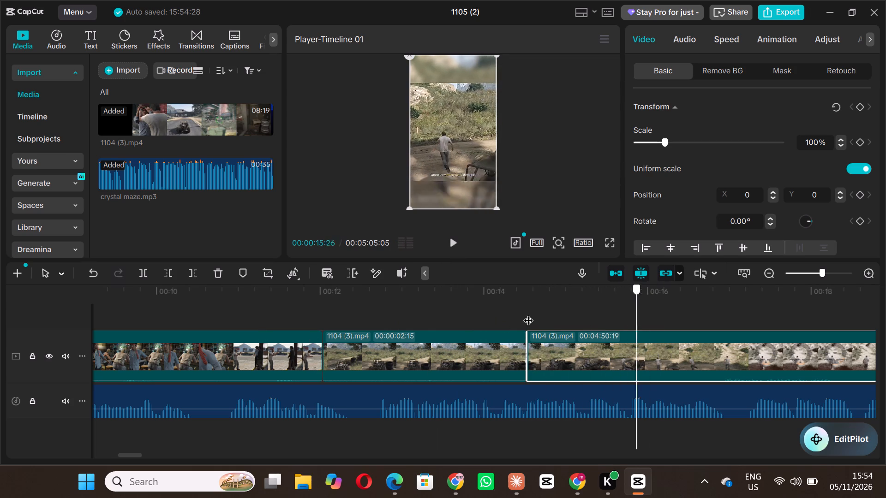
pyautogui.moveTo(528, 313); pyautogui.dragTo(527, 313)
pyautogui.press('space')
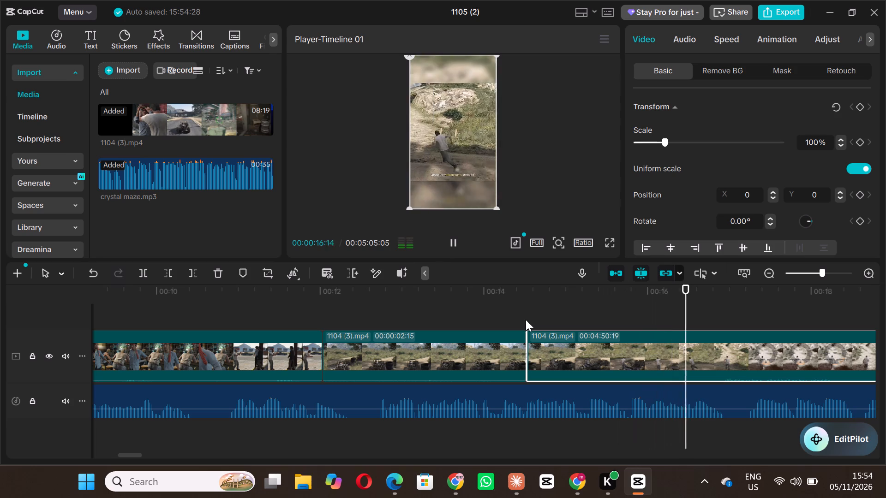
pyautogui.press('space')
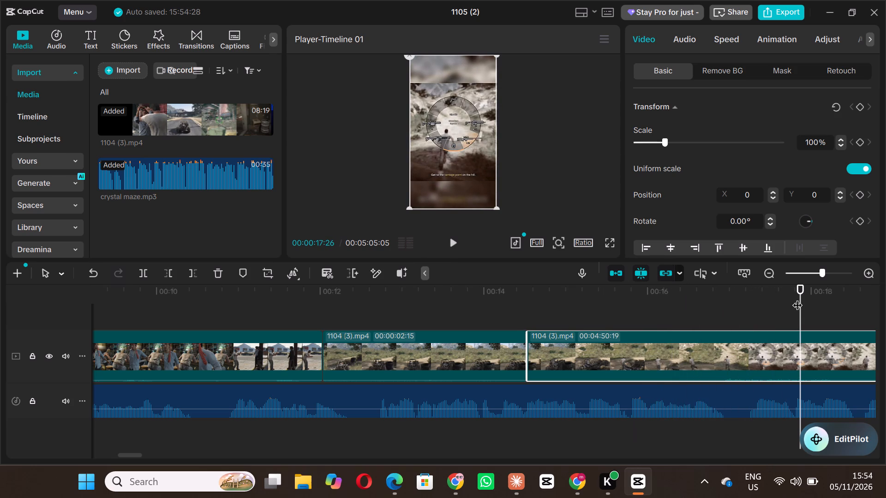
pyautogui.press('space')
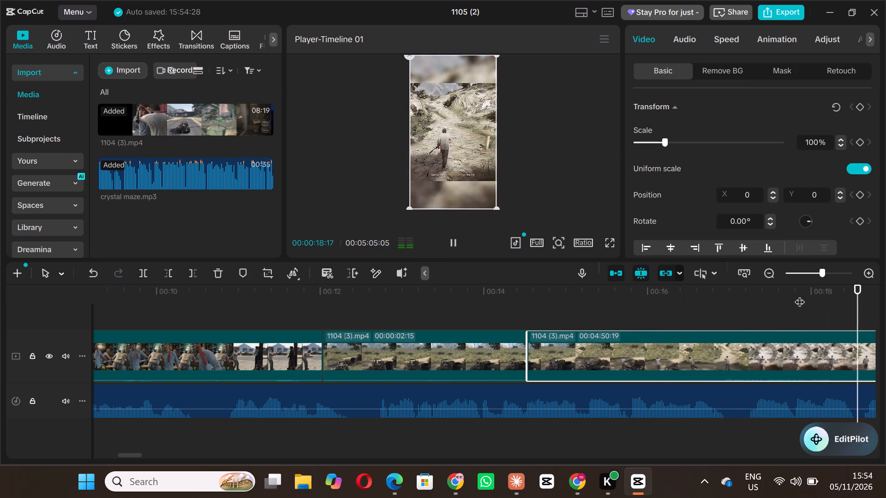
pyautogui.press('space')
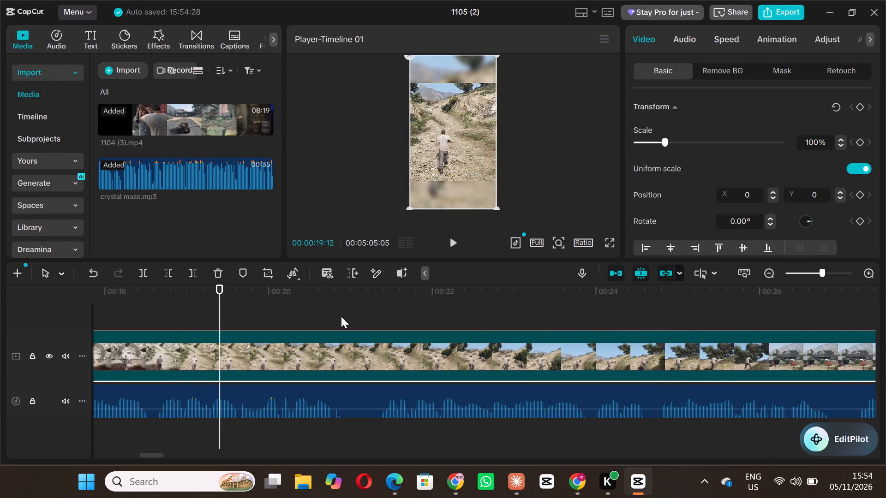
pyautogui.moveTo(216, 295); pyautogui.dragTo(141, 300)
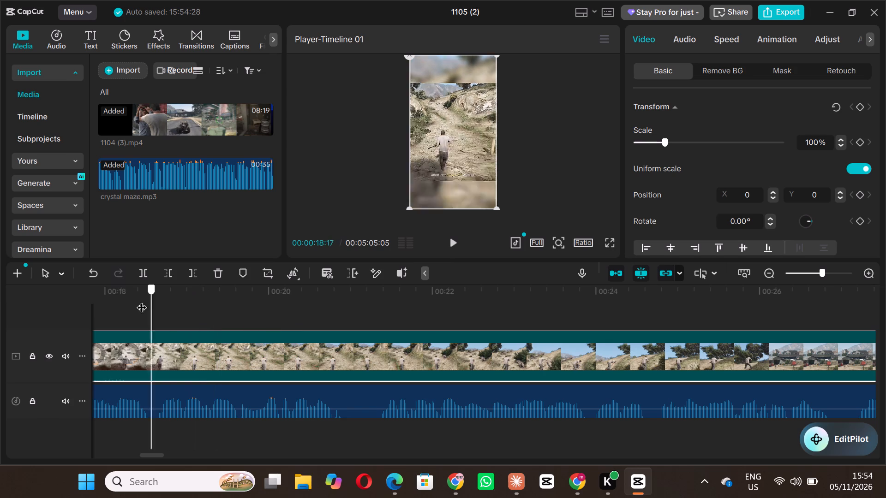
pyautogui.moveTo(141, 300); pyautogui.dragTo(299, 305)
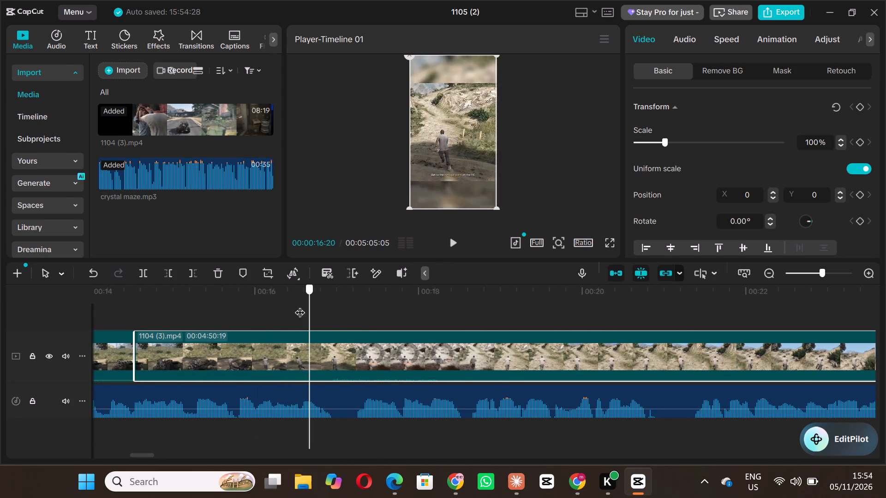
# Find where the character has moved clear of the buggy and split the clip at 00:00:16:05.
pyautogui.moveTo(299, 305); pyautogui.dragTo(239, 310)
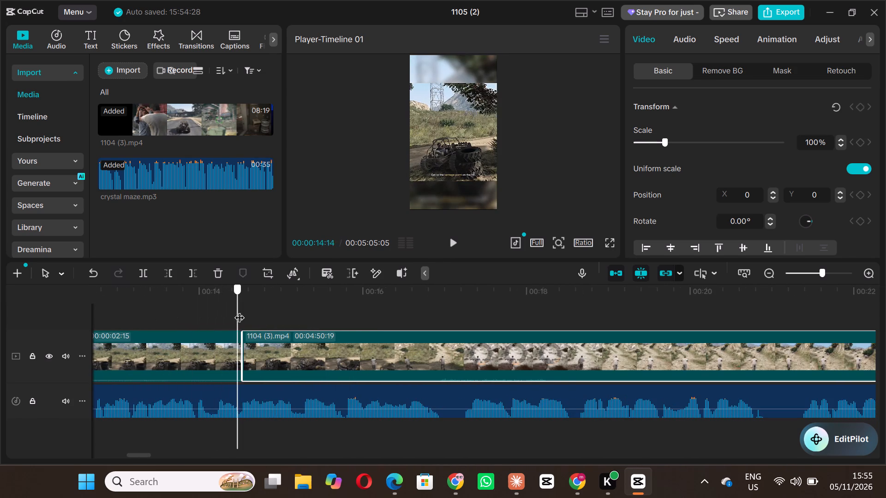
pyautogui.moveTo(239, 310); pyautogui.dragTo(383, 305)
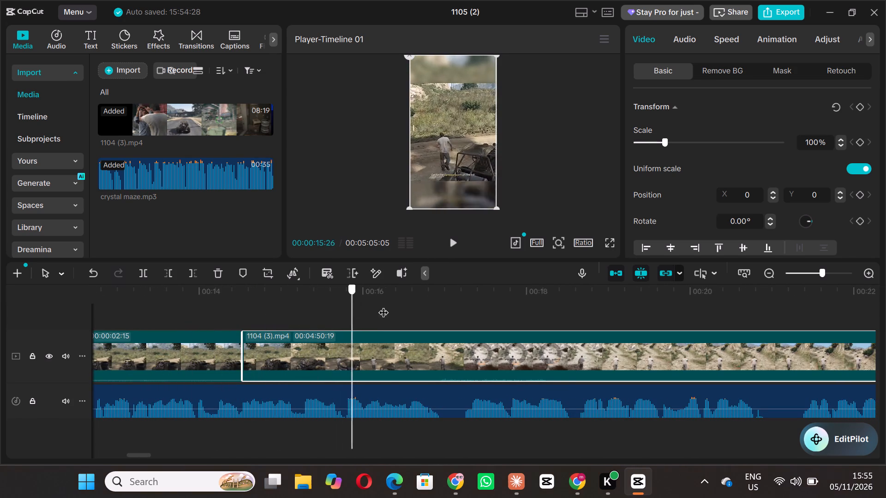
pyautogui.moveTo(383, 305); pyautogui.dragTo(390, 305)
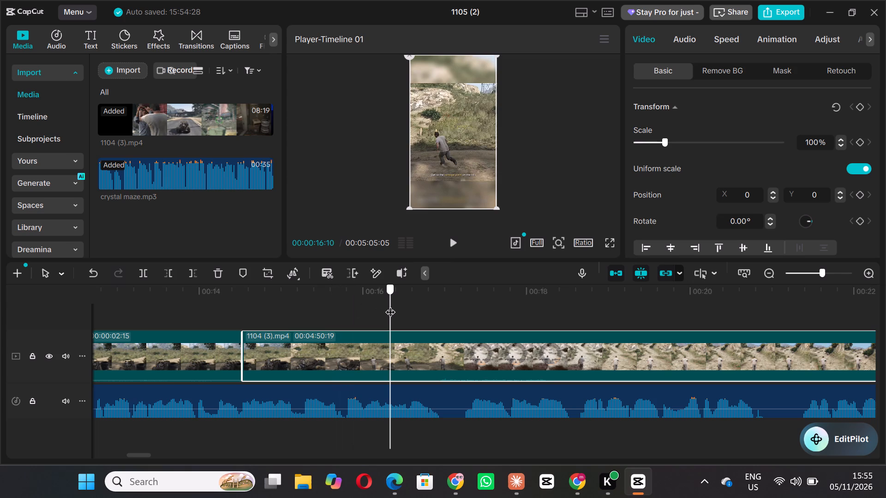
pyautogui.moveTo(390, 305); pyautogui.dragTo(247, 310)
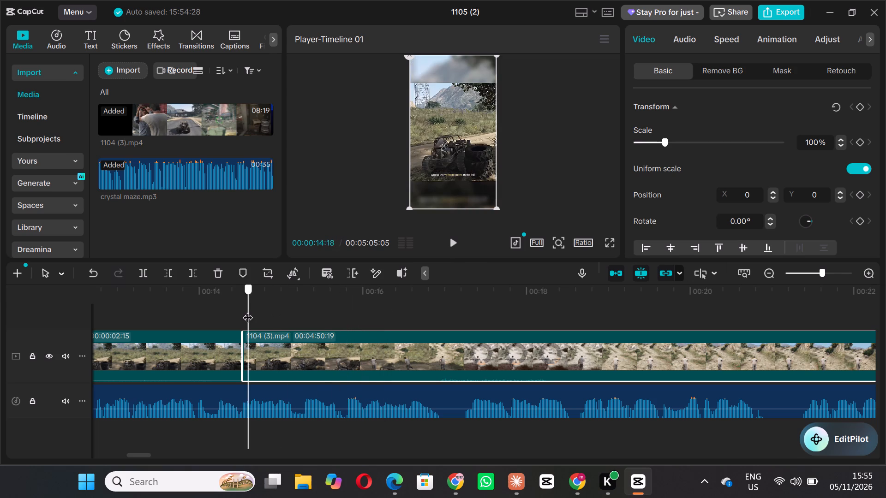
pyautogui.moveTo(247, 310); pyautogui.dragTo(332, 305)
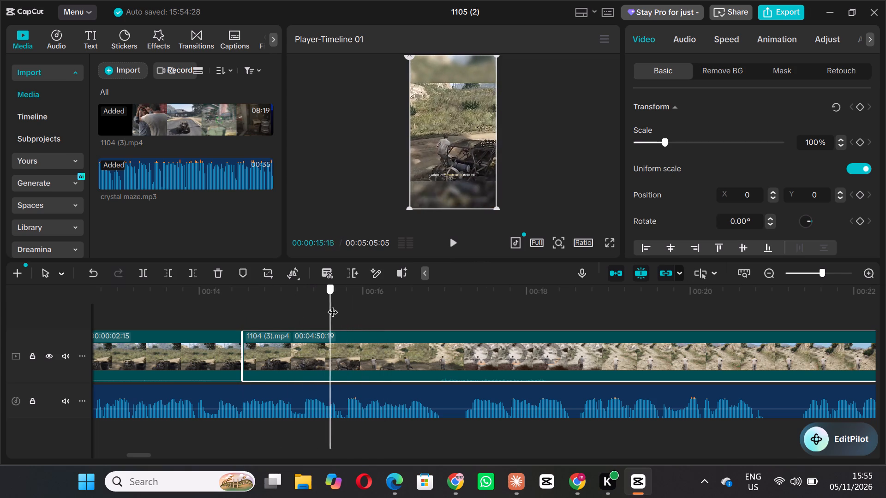
pyautogui.moveTo(332, 305); pyautogui.dragTo(376, 296)
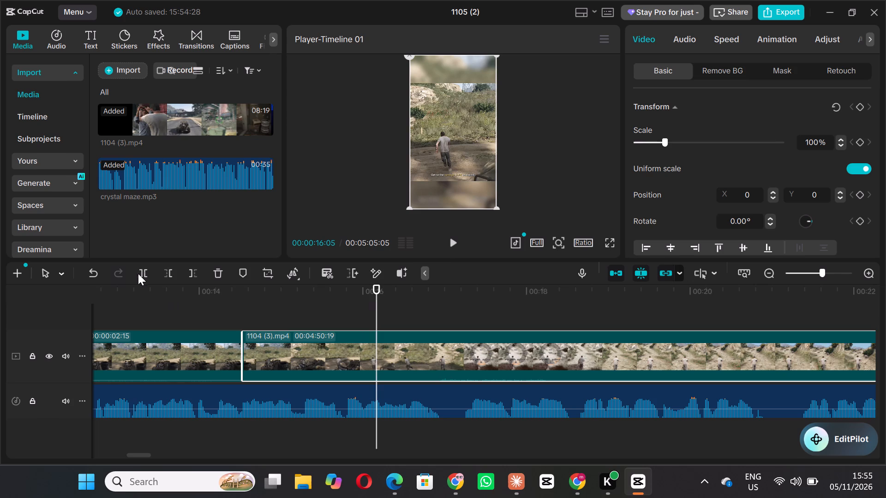
pyautogui.click(144, 272)
# Trim away the opening of the clip after the new split up to 00:00:16:25 on the timeline.
pyautogui.moveTo(378, 290); pyautogui.dragTo(386, 290)
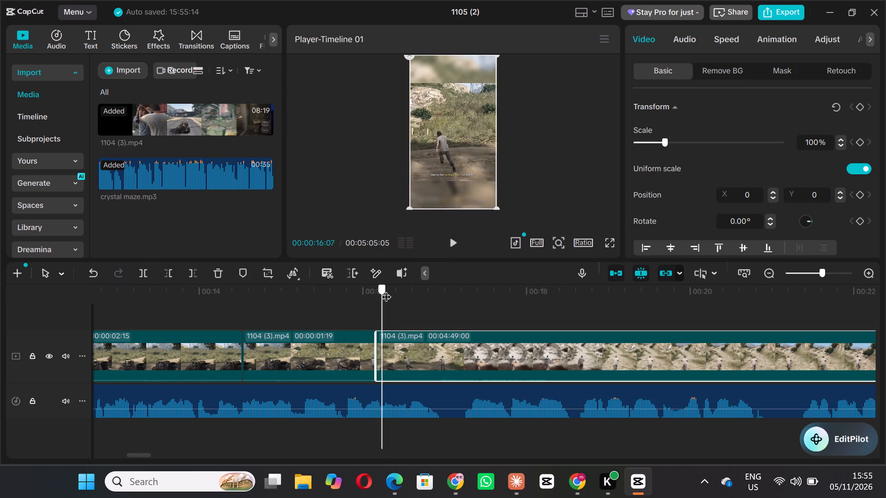
pyautogui.moveTo(386, 290); pyautogui.dragTo(461, 287)
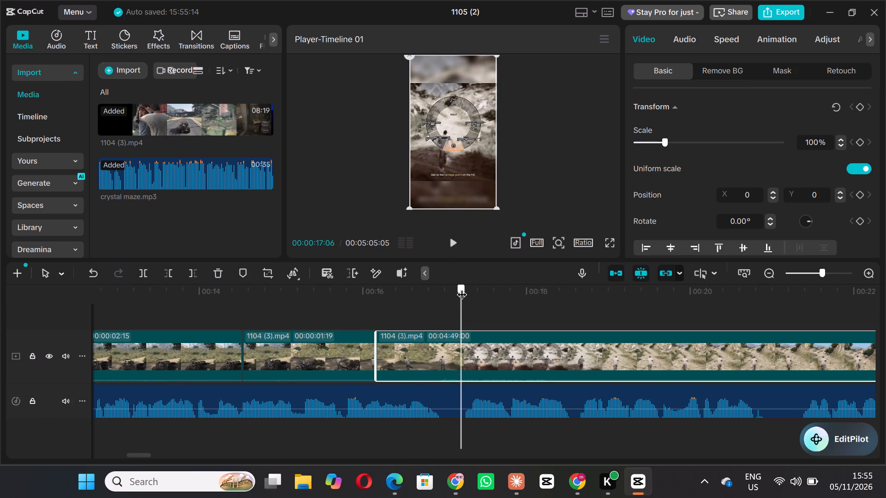
pyautogui.moveTo(461, 287); pyautogui.dragTo(432, 291)
pyautogui.click(419, 348)
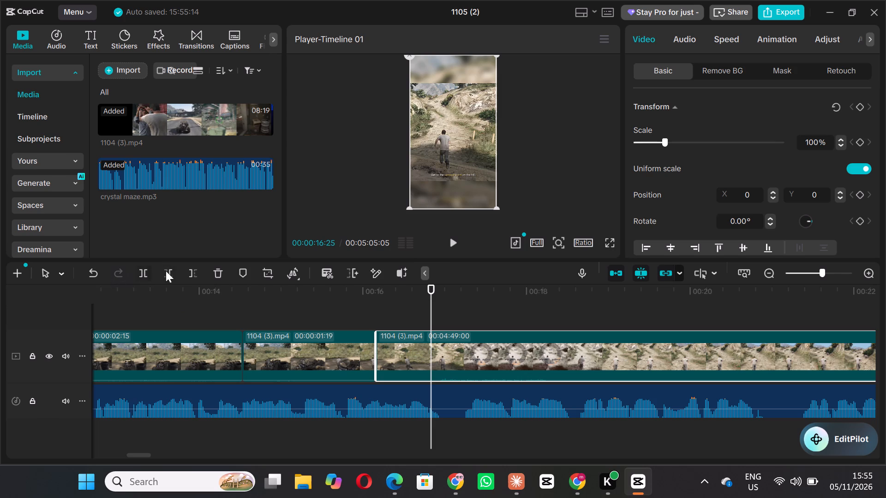
pyautogui.press('q')
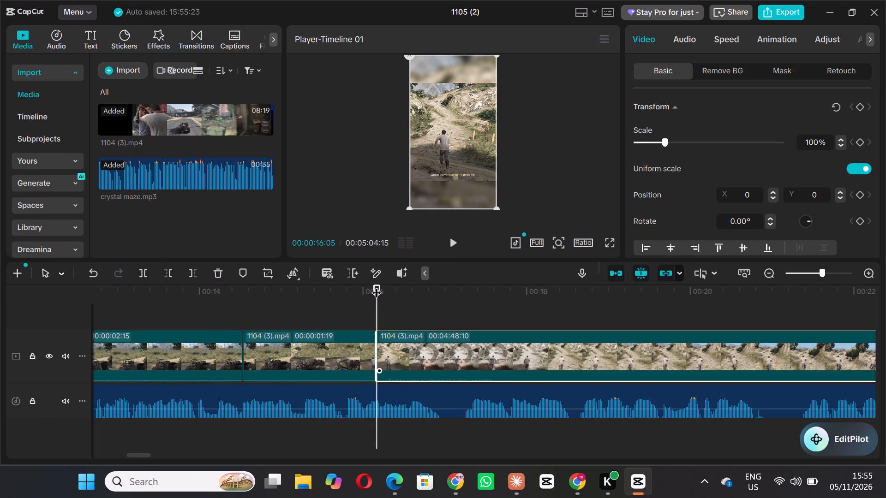
# Find a later starting moment in the hill-run clip and trim away its opening up to 00:00:16:22 on the timeline.
pyautogui.moveTo(376, 285); pyautogui.dragTo(414, 285)
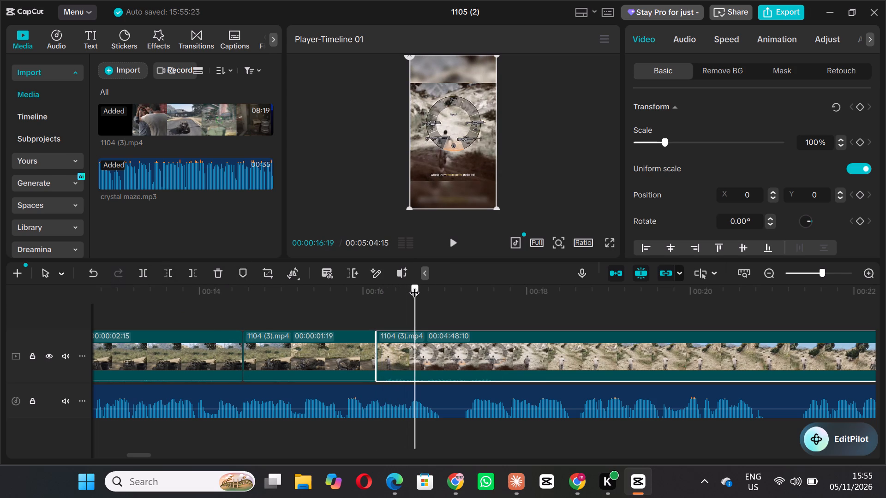
pyautogui.moveTo(414, 285); pyautogui.dragTo(410, 289)
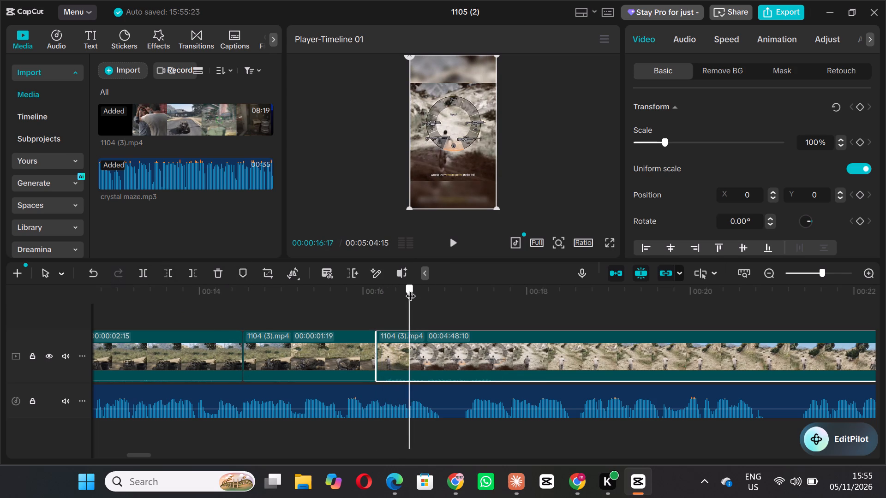
pyautogui.moveTo(410, 289); pyautogui.dragTo(389, 302)
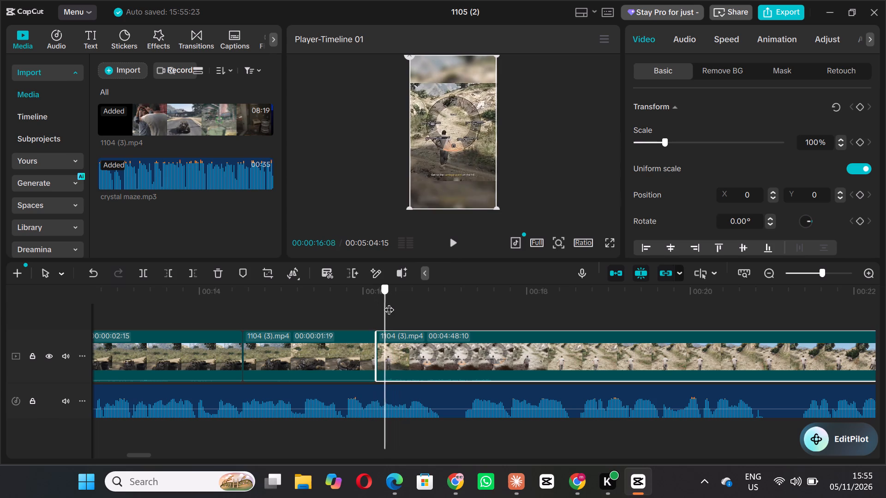
pyautogui.moveTo(389, 302); pyautogui.dragTo(397, 301)
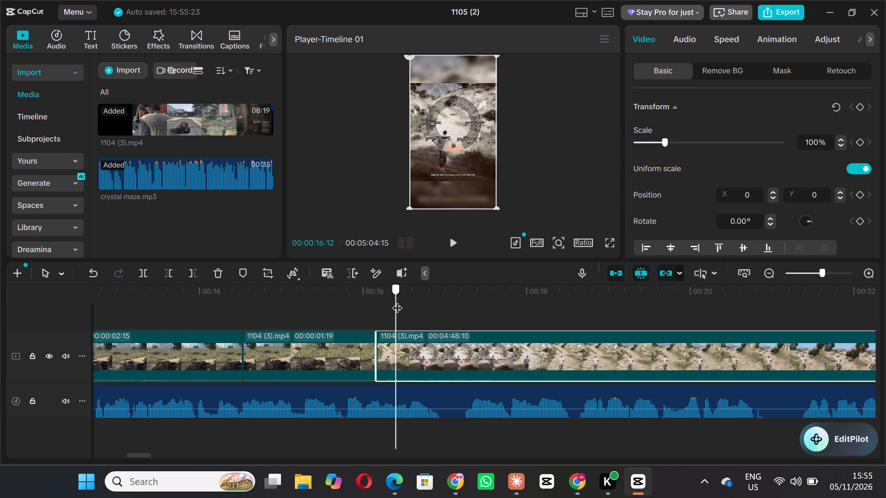
pyautogui.moveTo(397, 301); pyautogui.dragTo(470, 293)
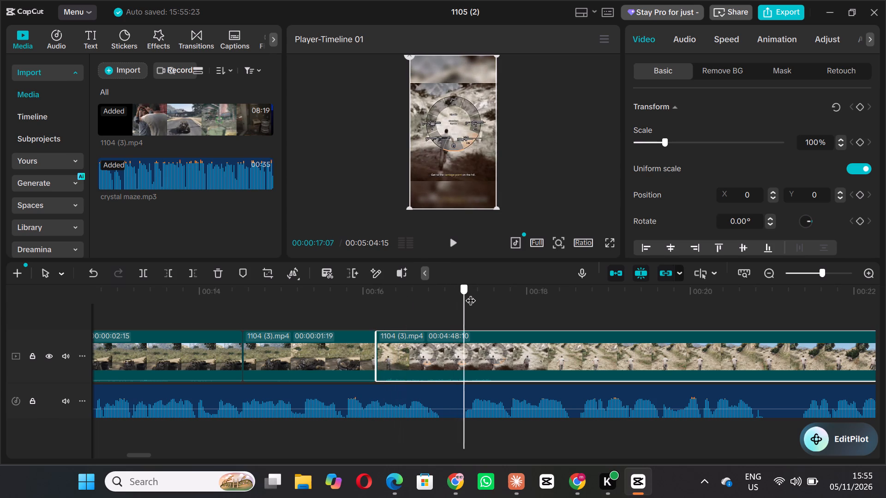
pyautogui.moveTo(470, 293); pyautogui.dragTo(485, 293)
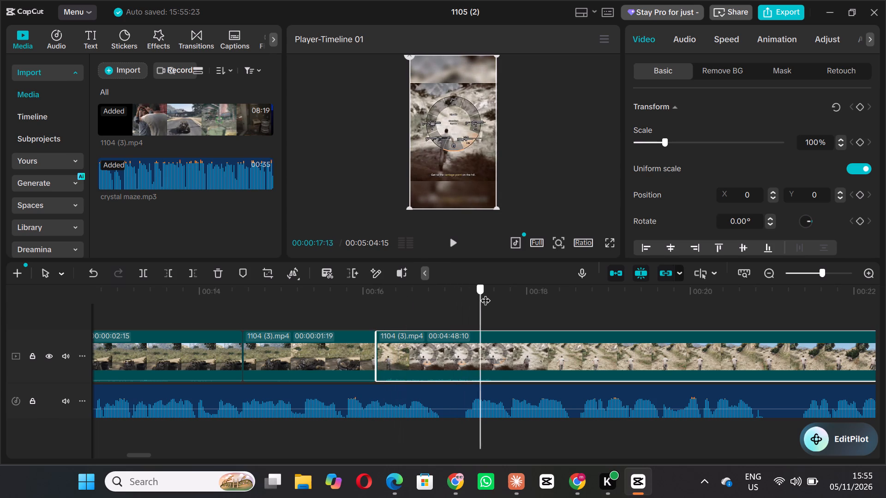
pyautogui.moveTo(485, 293); pyautogui.dragTo(478, 300)
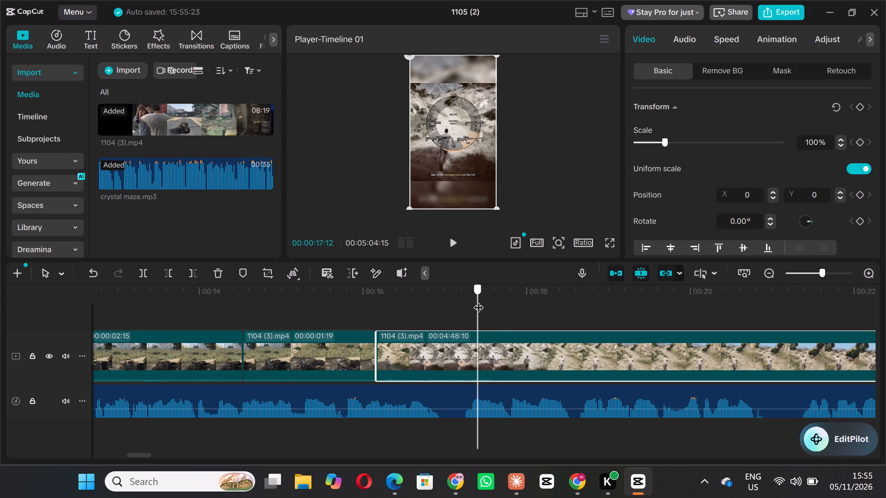
pyautogui.moveTo(478, 300); pyautogui.dragTo(530, 295)
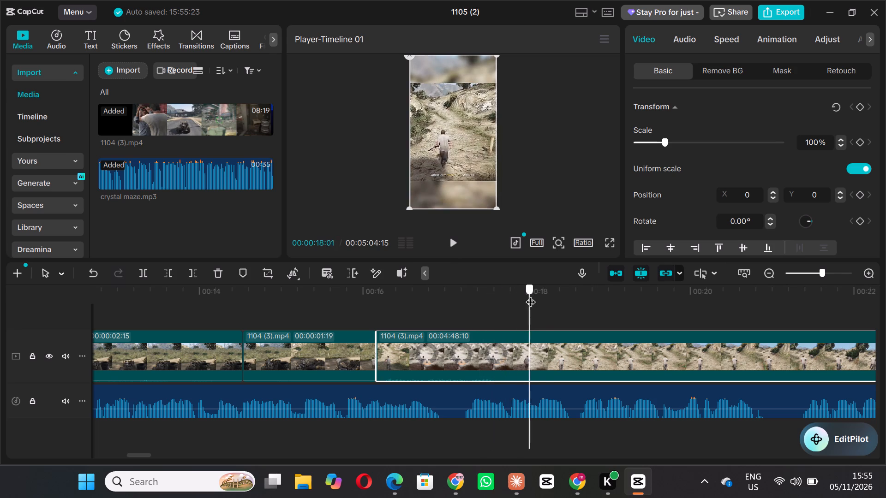
pyautogui.moveTo(530, 295); pyautogui.dragTo(680, 266)
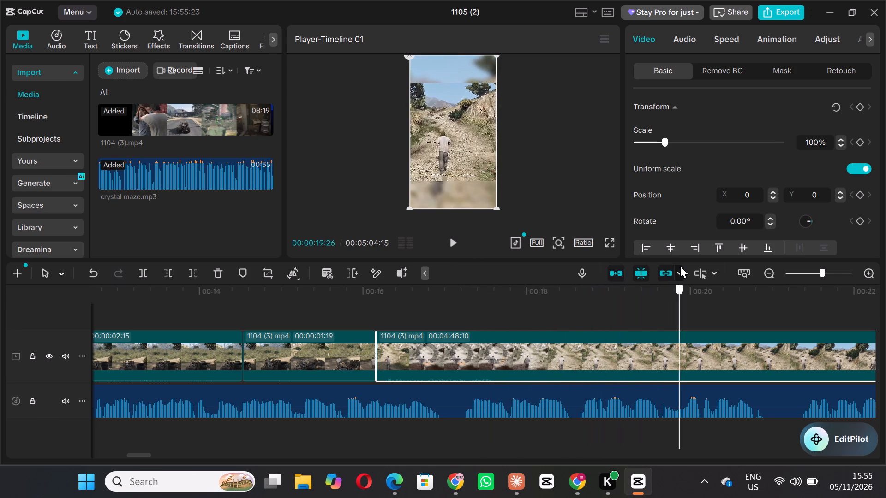
pyautogui.moveTo(680, 266); pyautogui.dragTo(529, 276)
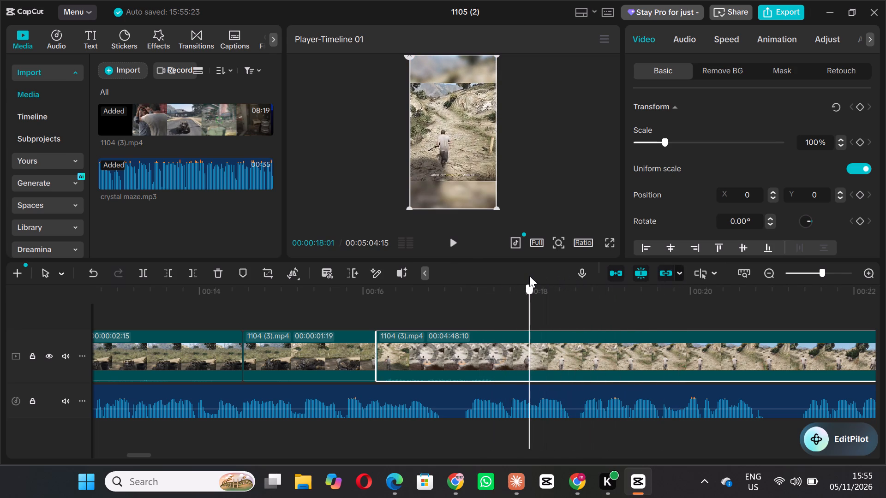
pyautogui.moveTo(529, 276); pyautogui.dragTo(459, 280)
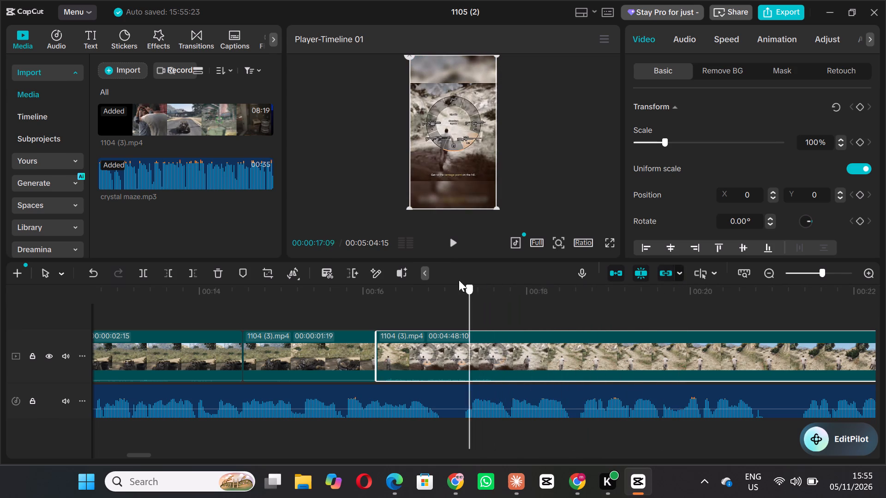
pyautogui.moveTo(459, 280); pyautogui.dragTo(474, 281)
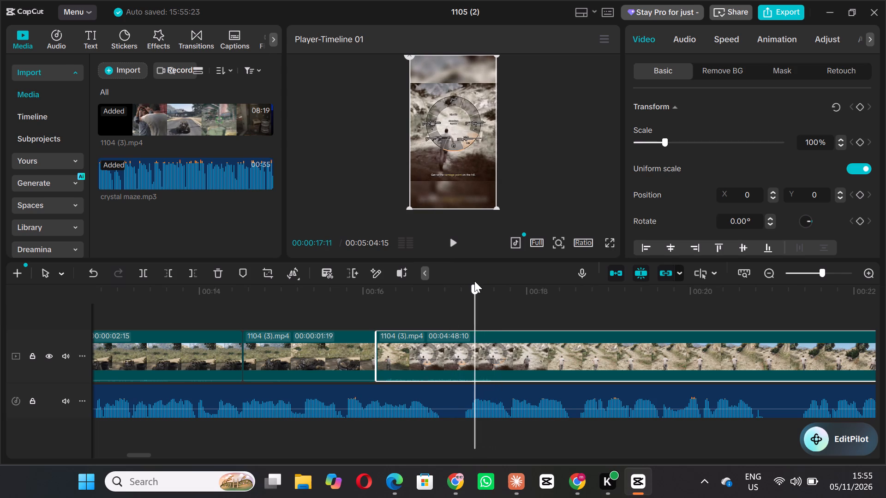
pyautogui.moveTo(474, 281); pyautogui.dragTo(388, 277)
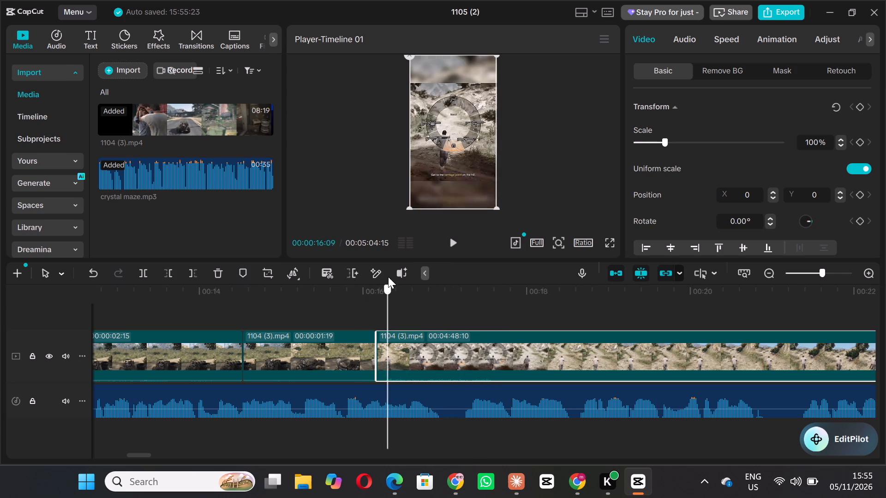
pyautogui.moveTo(388, 277); pyautogui.dragTo(423, 270)
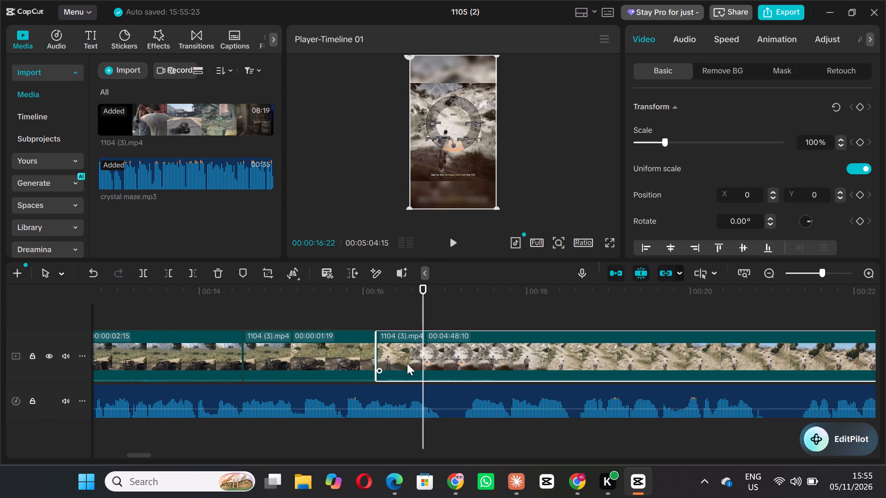
pyautogui.press('q')
# Replay the cut from the second buggy clip into the retrimmed hill-run clip to check its timing against the audio.
pyautogui.moveTo(373, 299); pyautogui.dragTo(286, 307)
pyautogui.press('space')
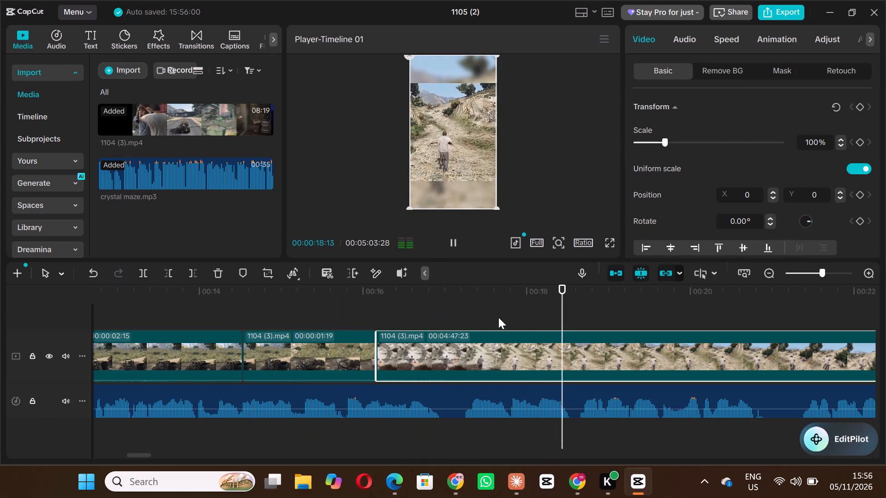
pyautogui.press('space')
pyautogui.moveTo(593, 297); pyautogui.dragTo(355, 321)
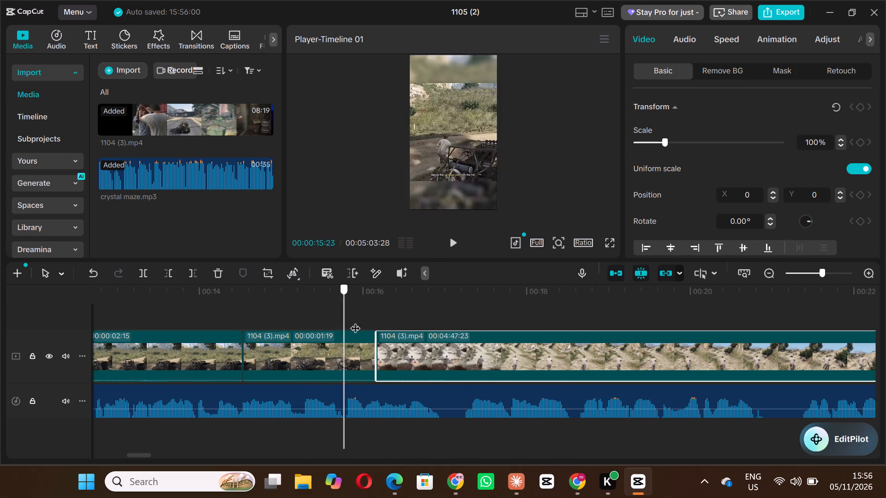
pyautogui.moveTo(355, 321); pyautogui.dragTo(371, 324)
pyautogui.press('space')
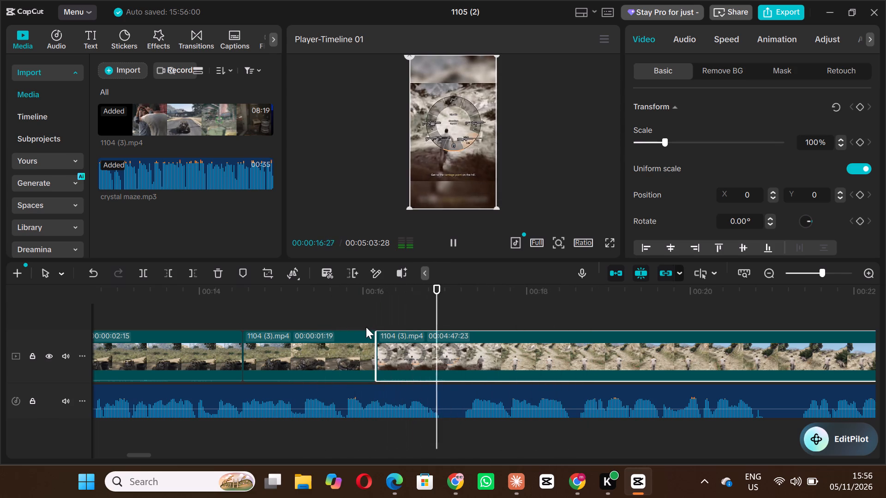
pyautogui.press('space')
pyautogui.moveTo(460, 290); pyautogui.dragTo(443, 295)
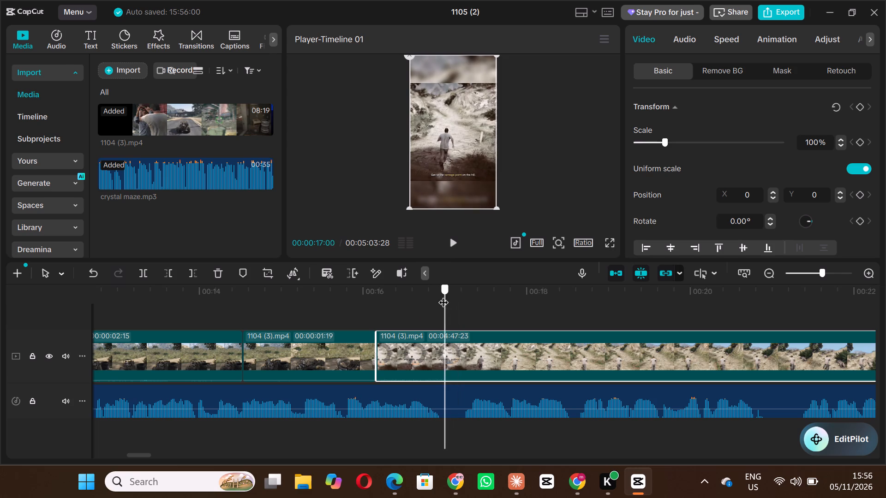
# Find a slightly later starting moment in the hill-run clip and trim away its opening up to 00:00:16:15 on the timeline.
pyautogui.moveTo(443, 295); pyautogui.dragTo(388, 297)
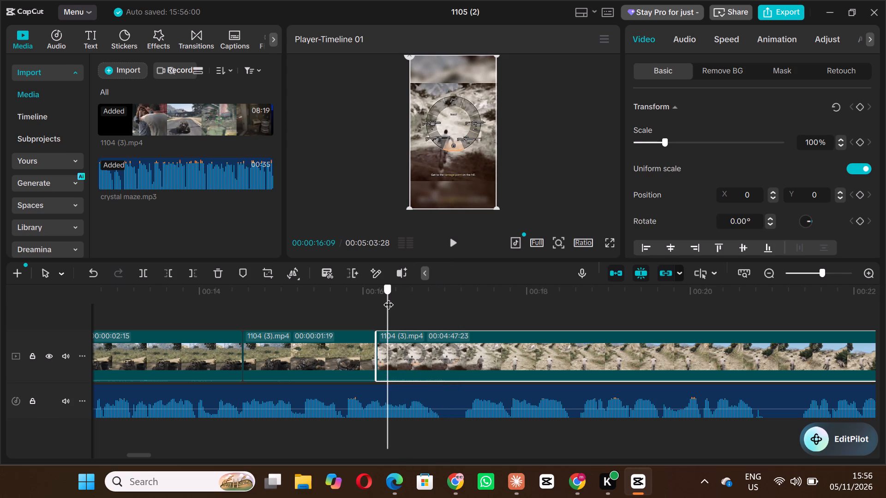
pyautogui.moveTo(388, 297); pyautogui.dragTo(403, 297)
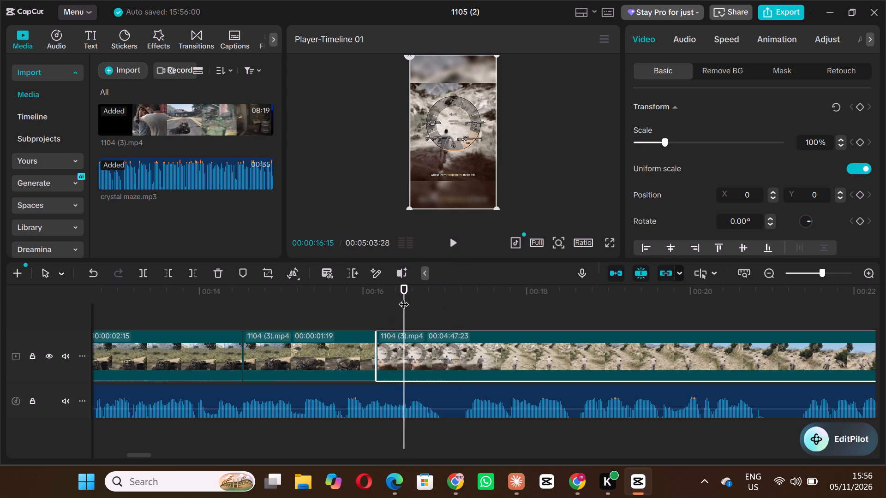
pyautogui.press('q')
# Replay the cut from the second buggy clip into the retrimmed hill-run clip to check its timing against the audio.
pyautogui.press('space')
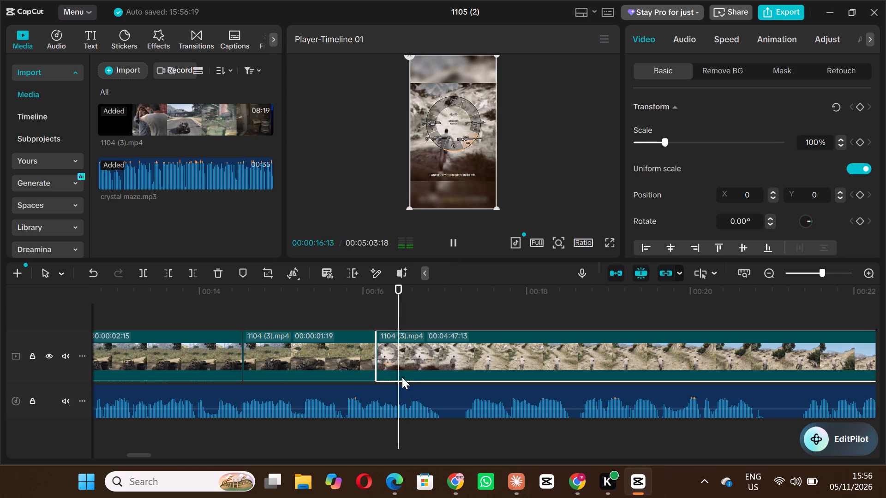
pyautogui.press('space')
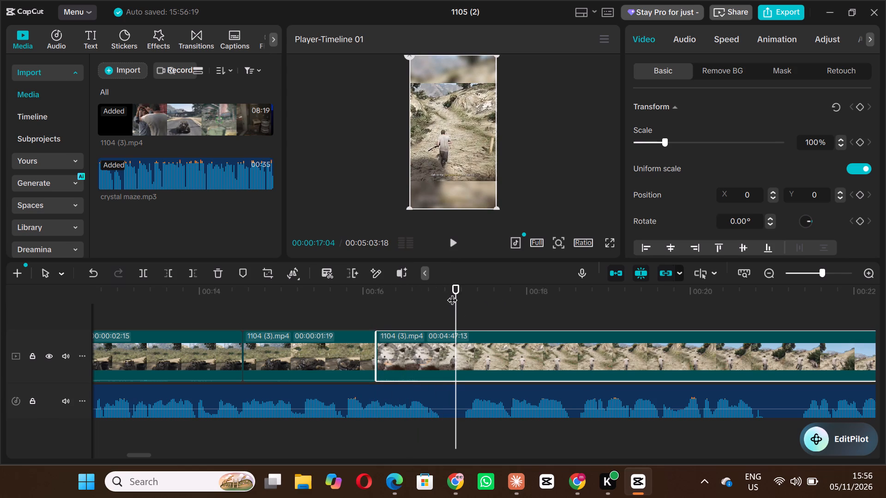
pyautogui.moveTo(455, 290); pyautogui.dragTo(307, 311)
pyautogui.press('space')
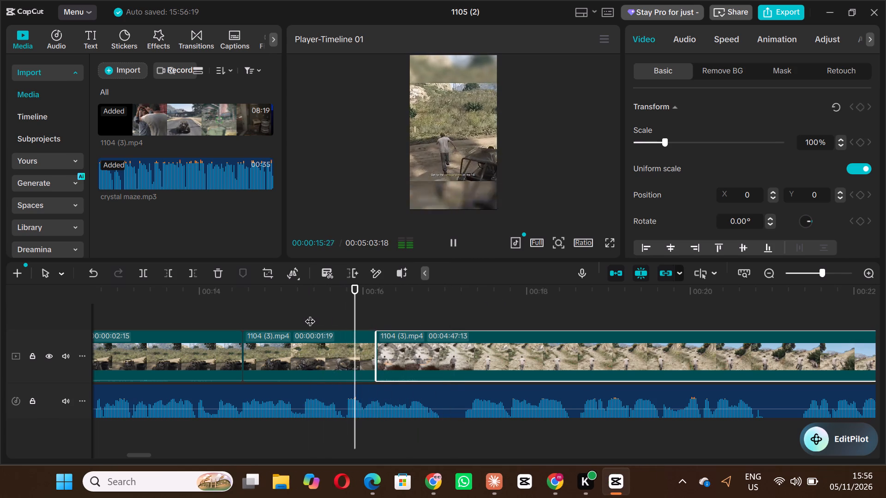
pyautogui.press('space')
pyautogui.press('space')
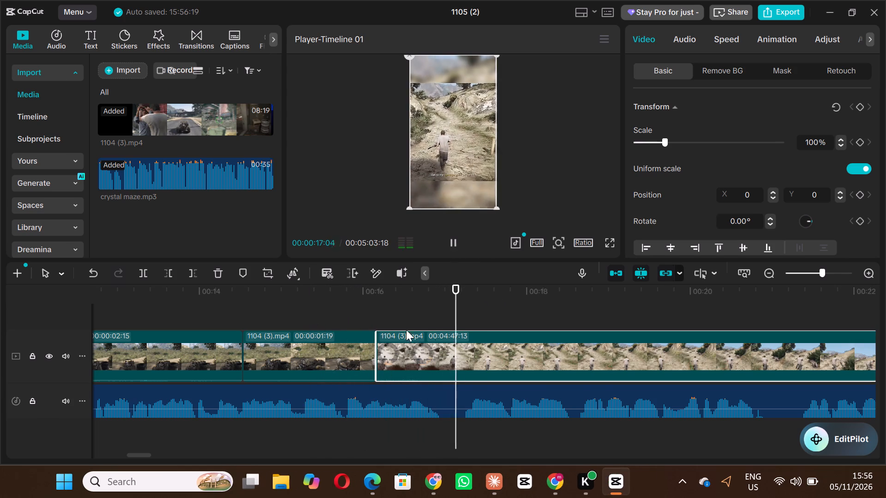
pyautogui.press('space')
# Find the point in the hill run where the next audio phrase begins and split the clip at 00:00:17:08.
pyautogui.moveTo(483, 292); pyautogui.dragTo(446, 302)
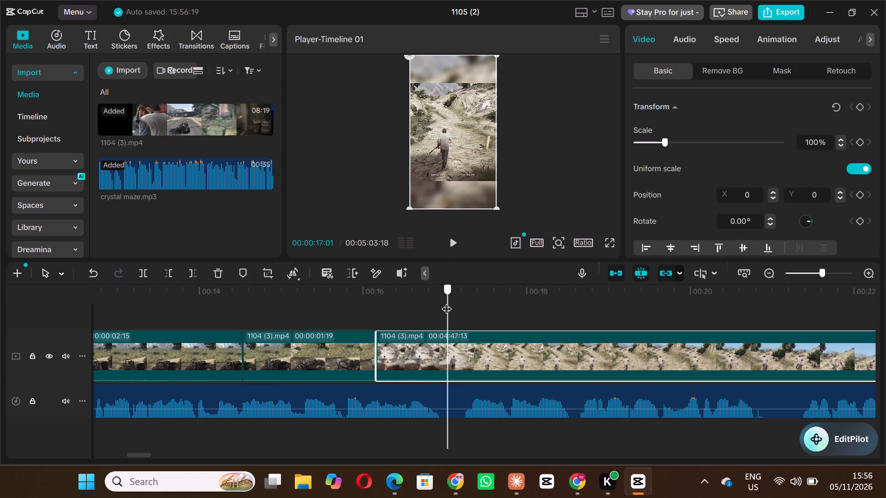
pyautogui.moveTo(446, 302); pyautogui.dragTo(533, 297)
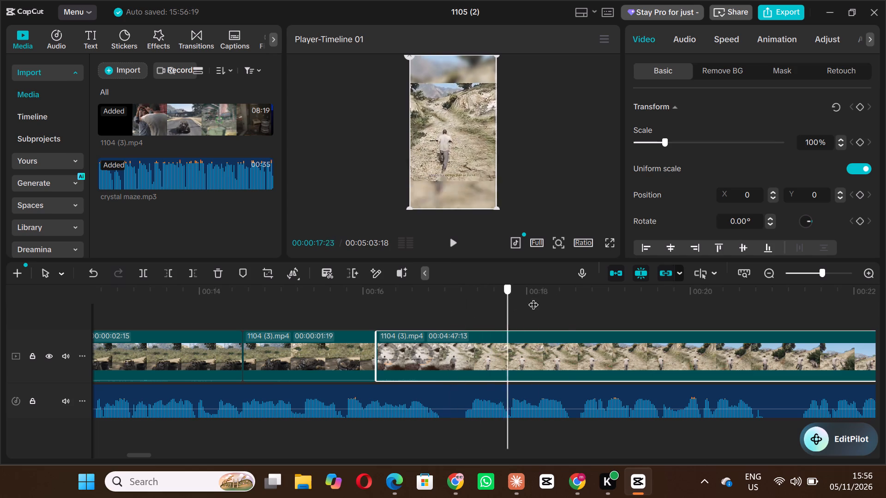
pyautogui.moveTo(533, 297); pyautogui.dragTo(771, 242)
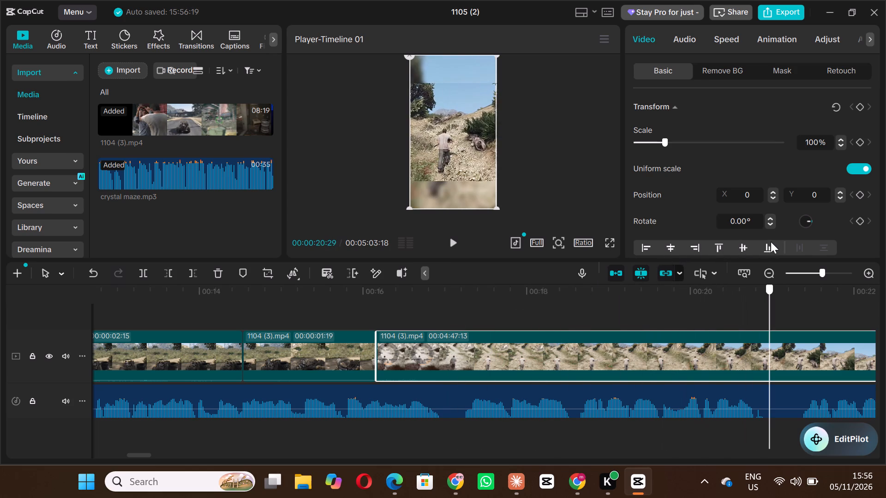
pyautogui.moveTo(771, 242); pyautogui.dragTo(437, 280)
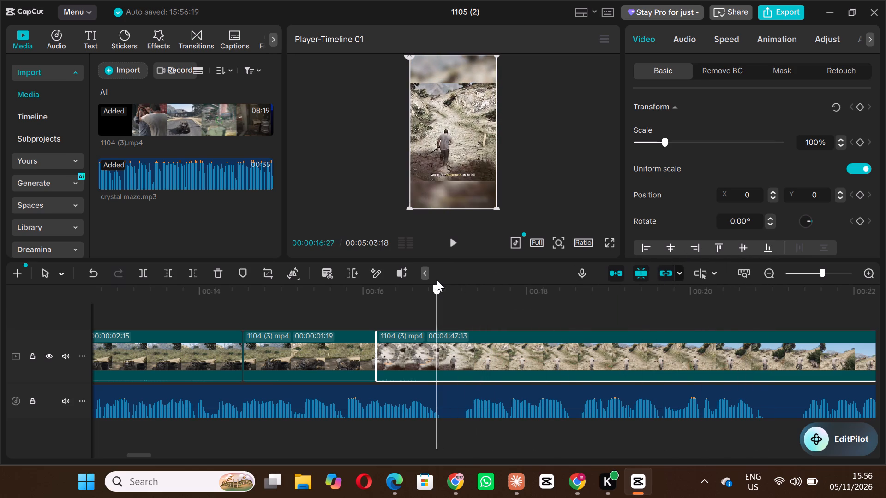
pyautogui.moveTo(437, 280); pyautogui.dragTo(454, 272)
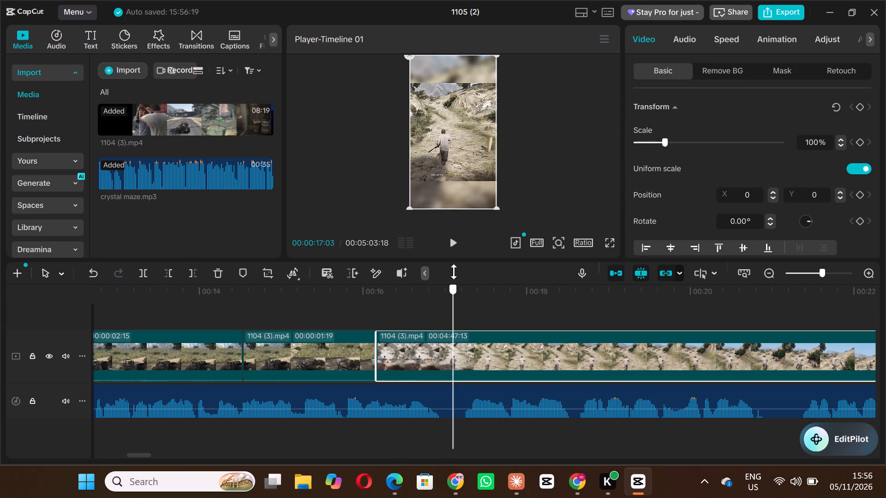
pyautogui.moveTo(454, 272); pyautogui.dragTo(444, 277)
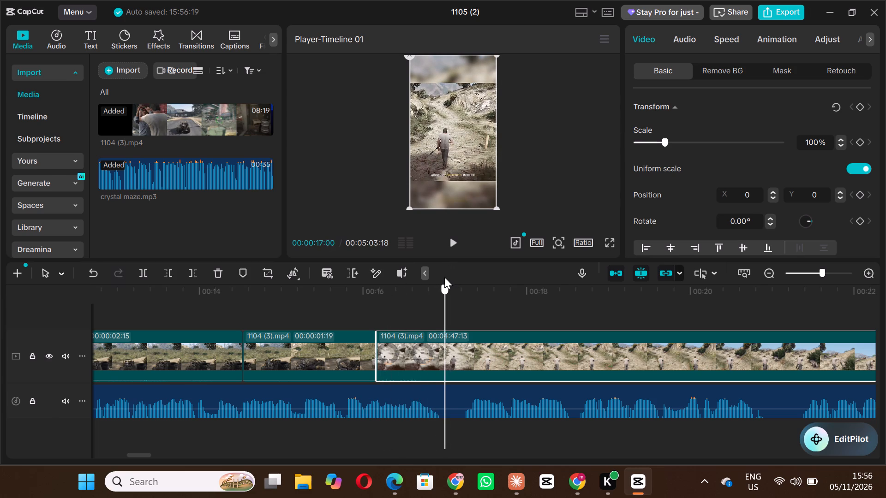
pyautogui.moveTo(444, 277); pyautogui.dragTo(431, 283)
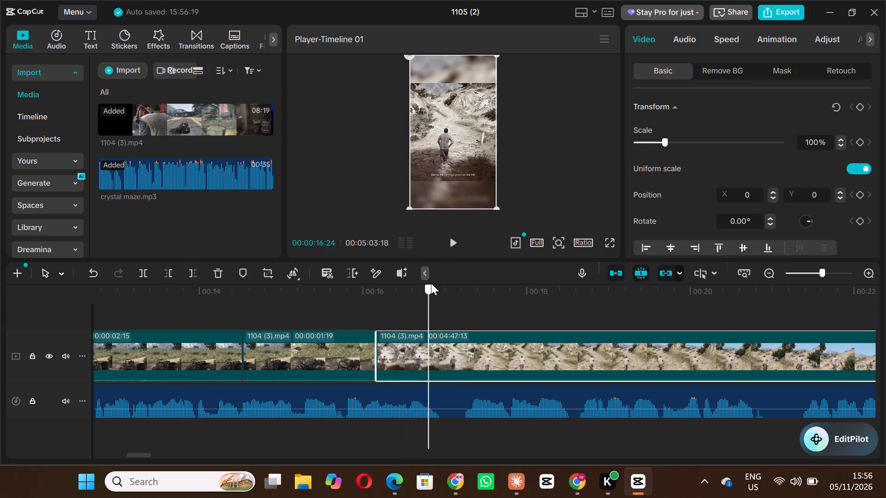
pyautogui.moveTo(431, 283); pyautogui.dragTo(467, 267)
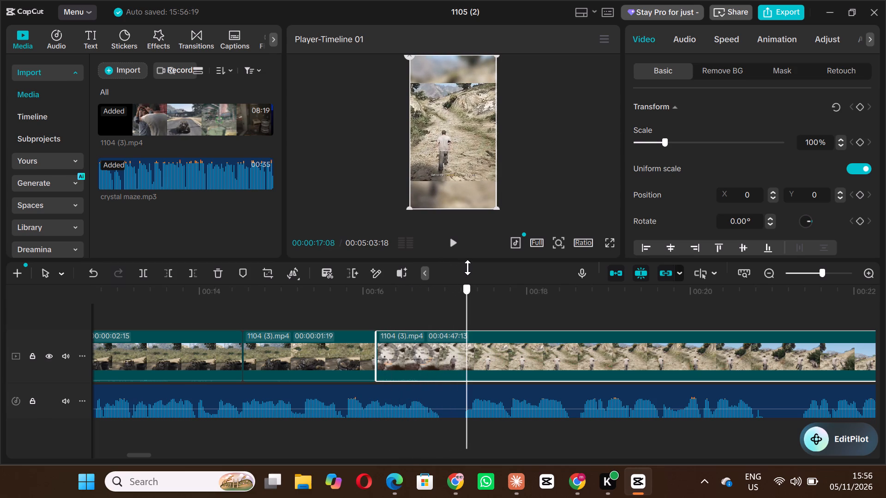
pyautogui.moveTo(467, 267); pyautogui.dragTo(467, 268)
pyautogui.click(141, 268)
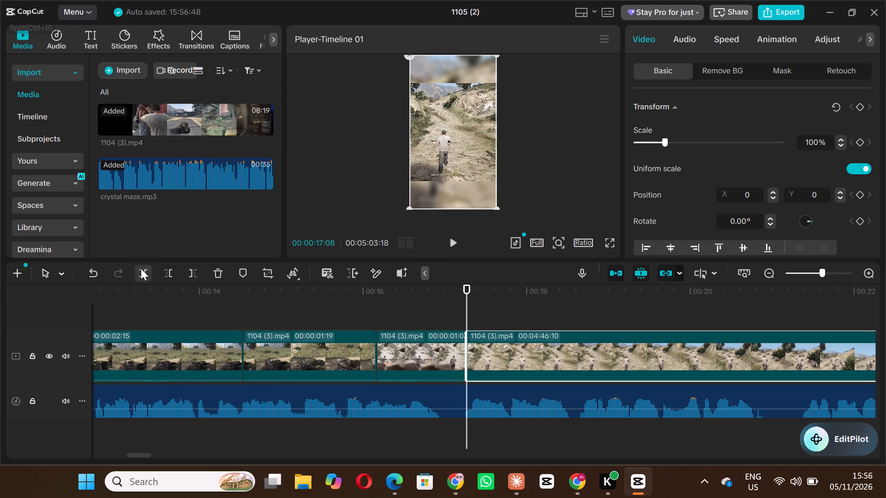
# Play the footage after the new split through the hill run, ranch view and binoculars scenes to look for the next scene.
pyautogui.press('space')
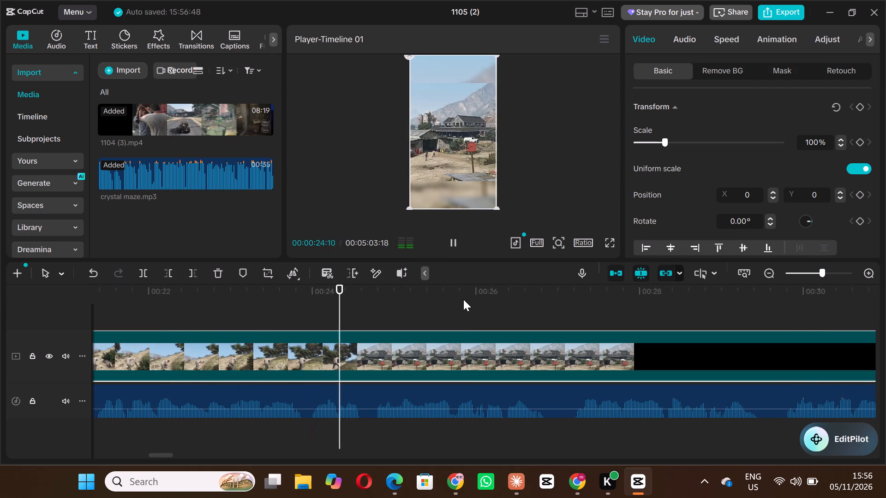
pyautogui.press('space')
pyautogui.press('space')
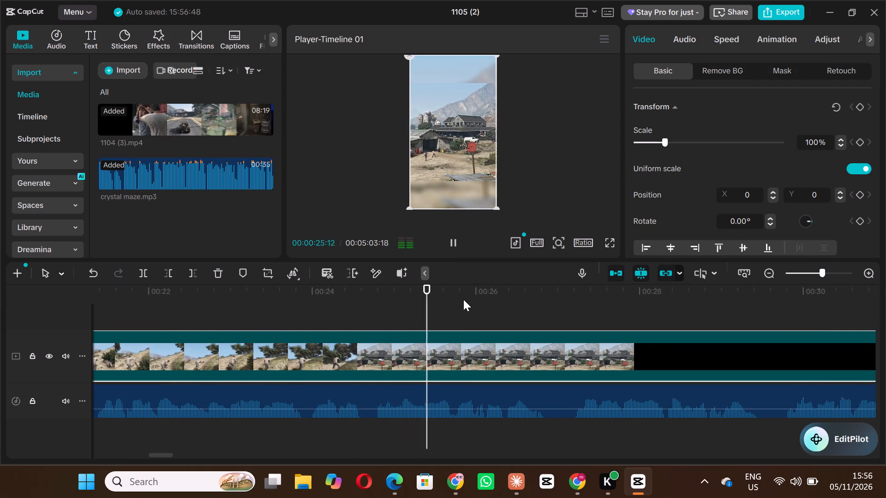
pyautogui.press('space')
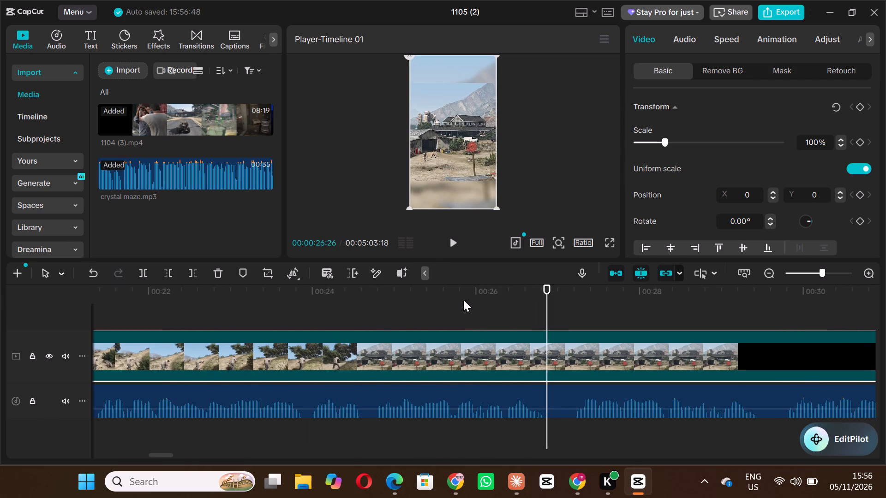
pyautogui.press('space')
pyautogui.press('space')
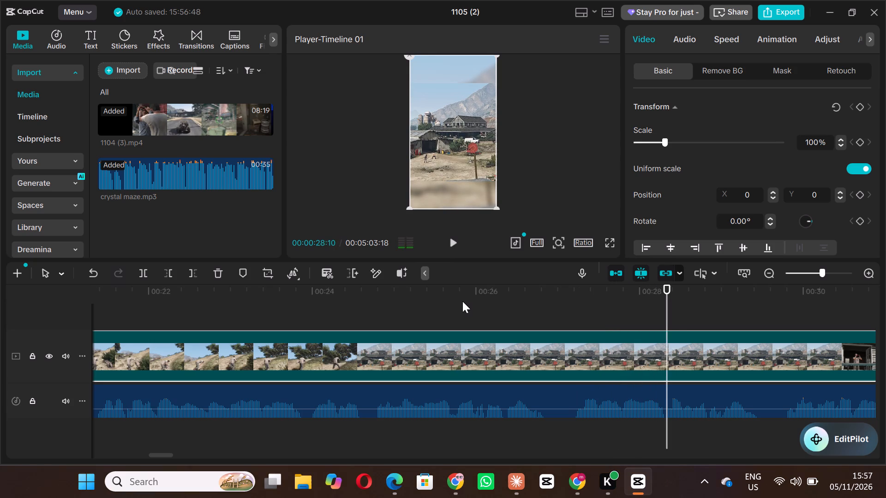
pyautogui.press('space')
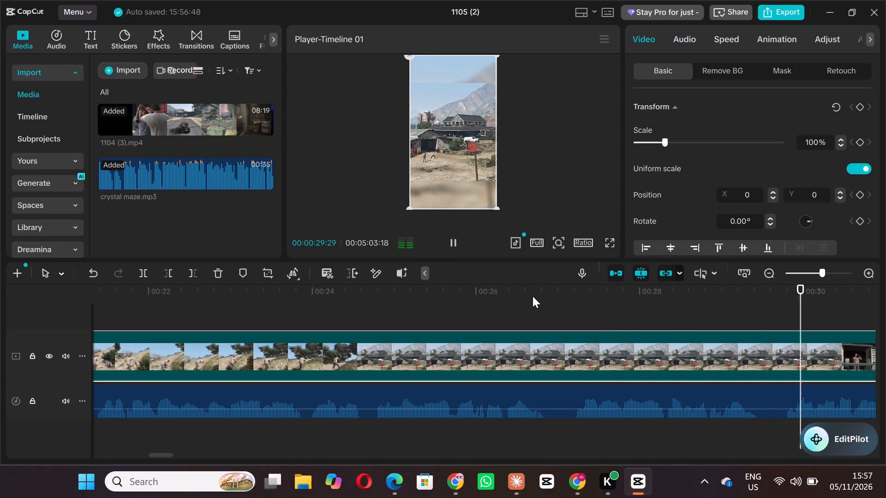
pyautogui.press('space')
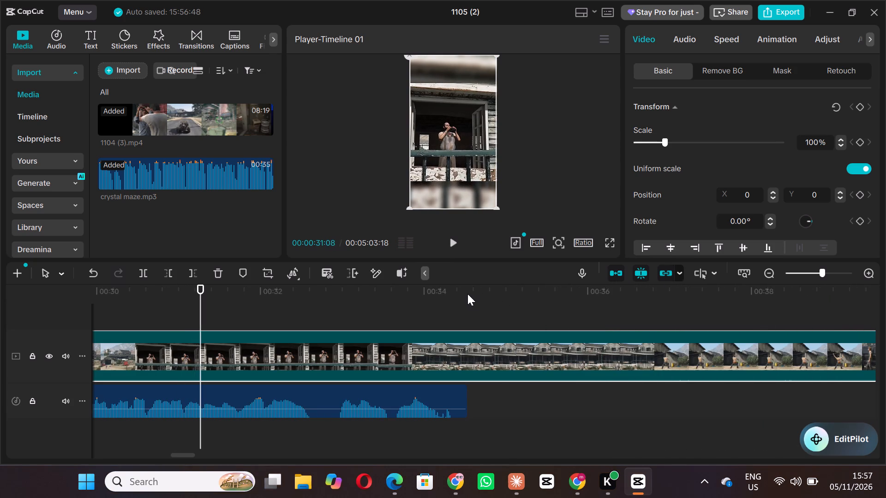
pyautogui.press('space')
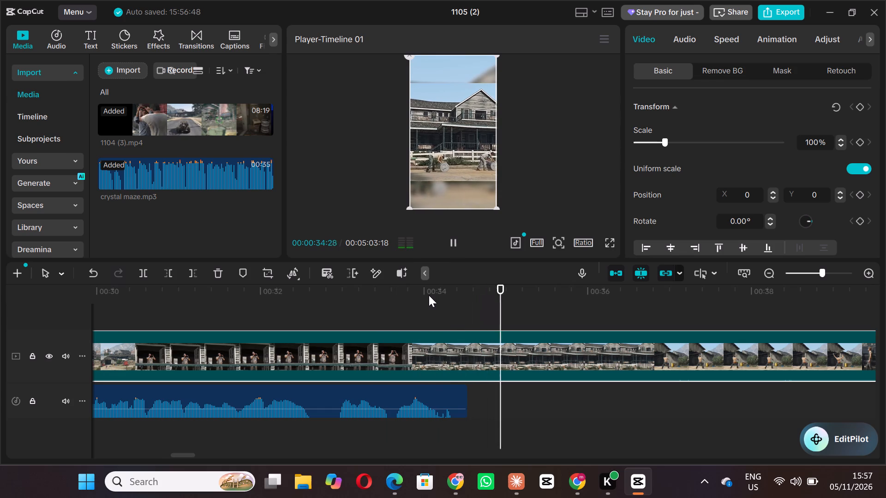
pyautogui.press('space')
pyautogui.press('space')
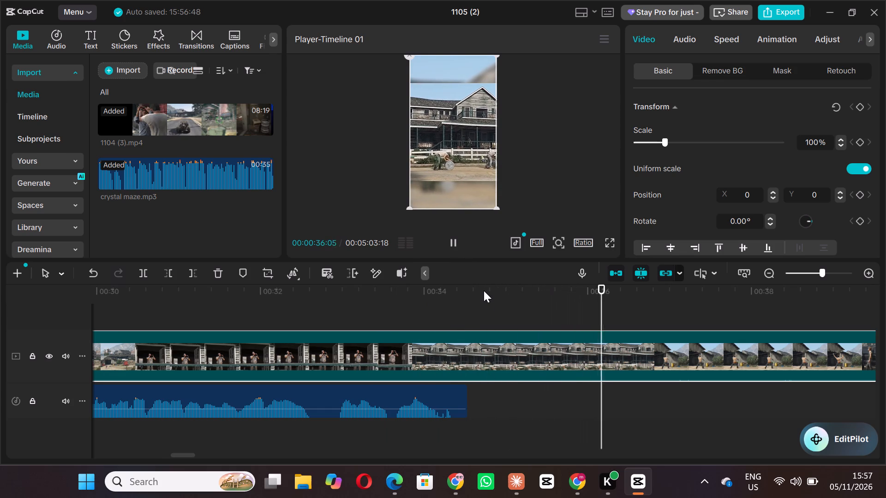
pyautogui.press('space')
# Find a moment in the hill run shortly before the ranch view and trim away the clip's opening up to 00:00:23:22.
pyautogui.moveTo(631, 286); pyautogui.dragTo(368, 284)
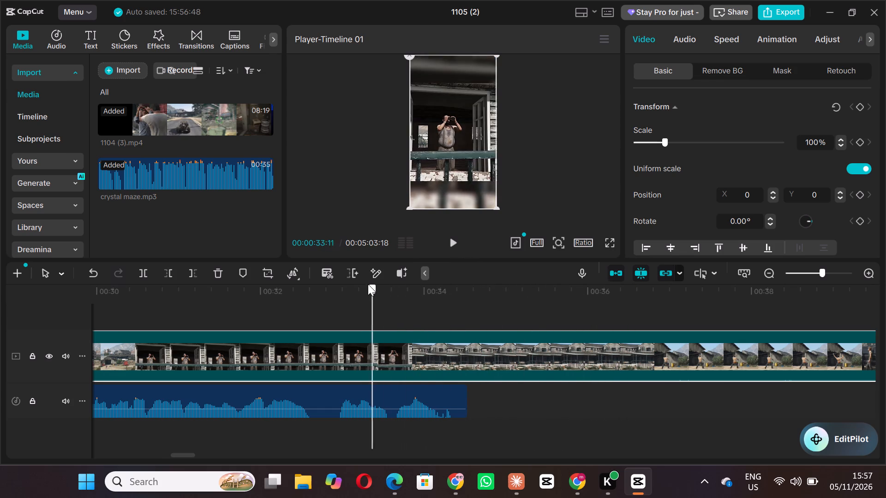
pyautogui.moveTo(368, 284); pyautogui.dragTo(445, 276)
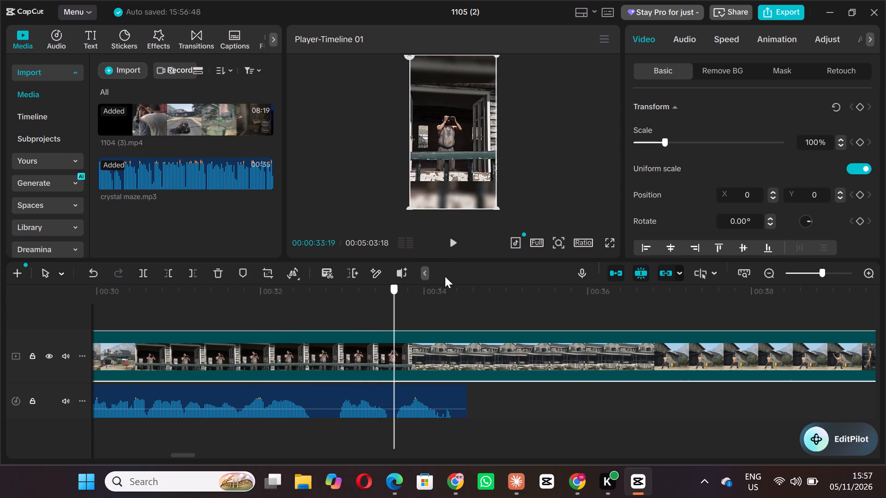
pyautogui.moveTo(445, 276); pyautogui.dragTo(356, 285)
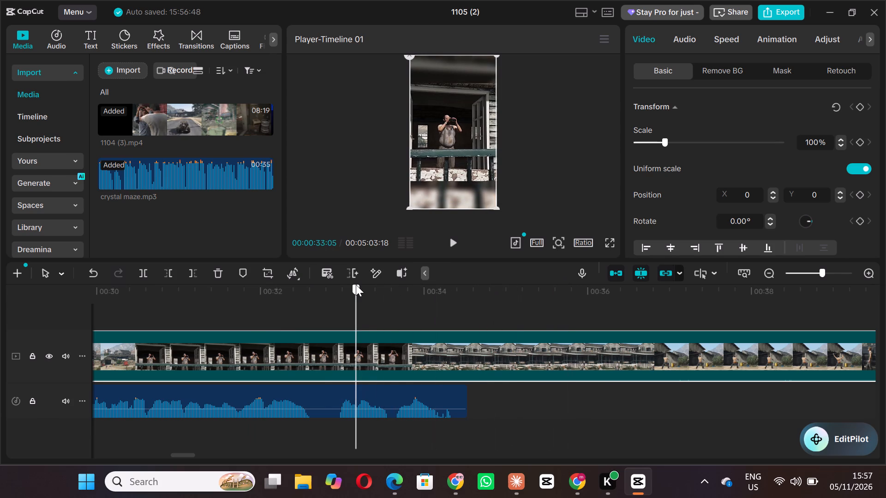
pyautogui.moveTo(356, 285); pyautogui.dragTo(209, 284)
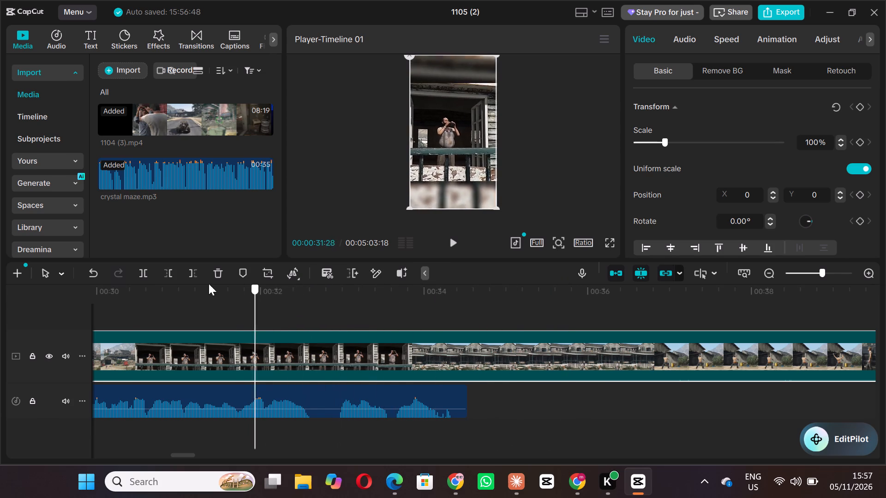
pyautogui.moveTo(209, 284); pyautogui.dragTo(484, 277)
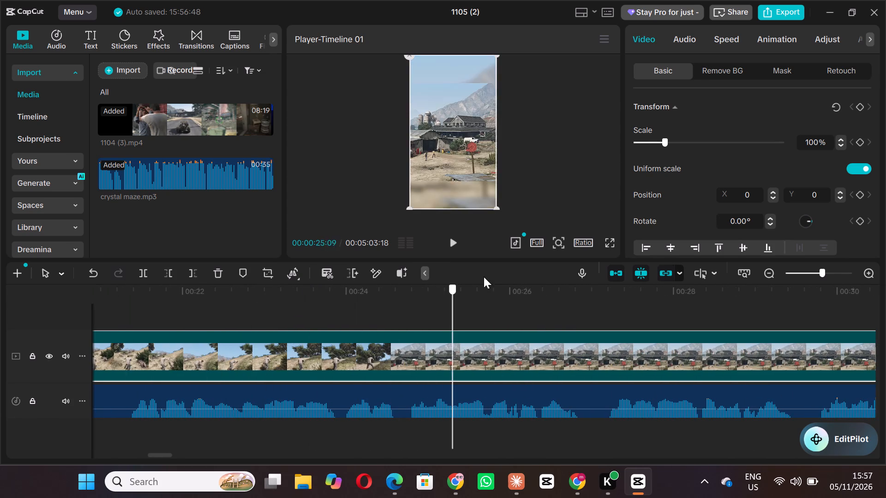
pyautogui.moveTo(484, 277); pyautogui.dragTo(374, 271)
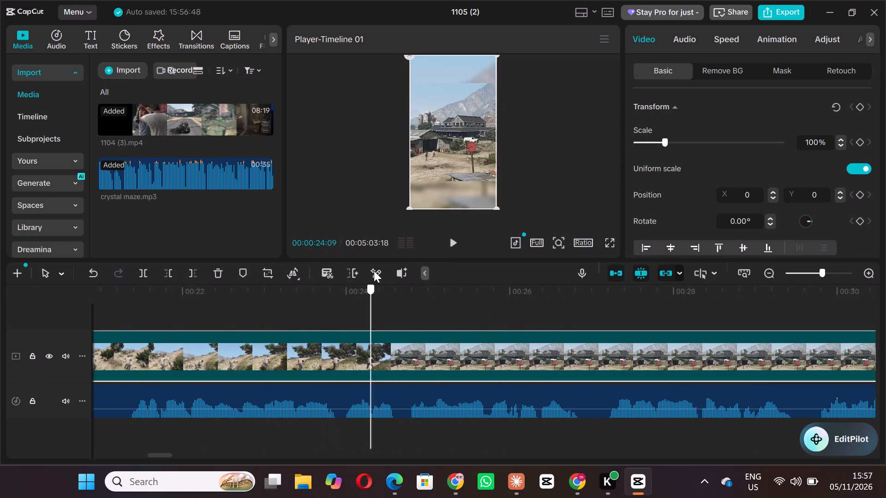
pyautogui.moveTo(374, 271); pyautogui.dragTo(344, 272)
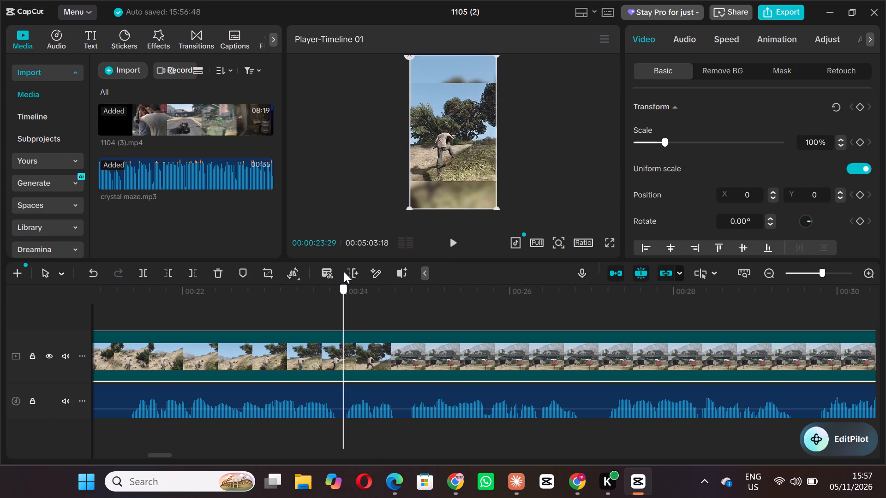
pyautogui.moveTo(344, 272); pyautogui.dragTo(337, 273)
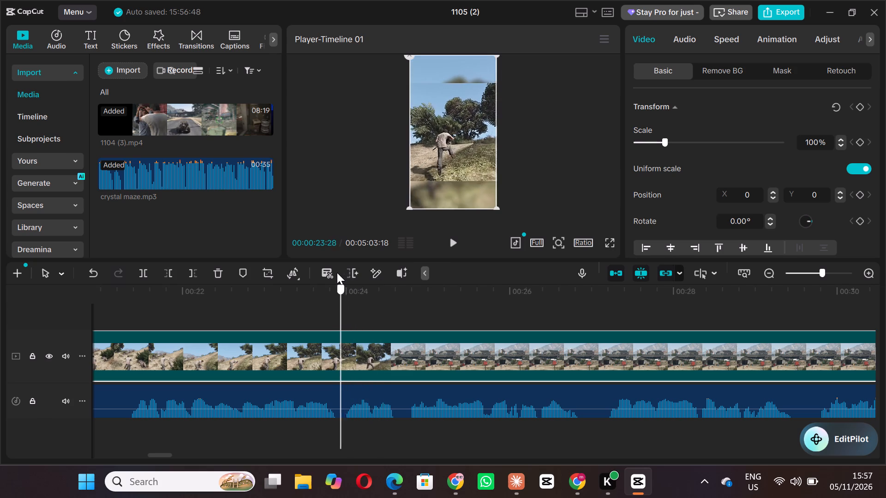
pyautogui.moveTo(337, 273); pyautogui.dragTo(338, 270)
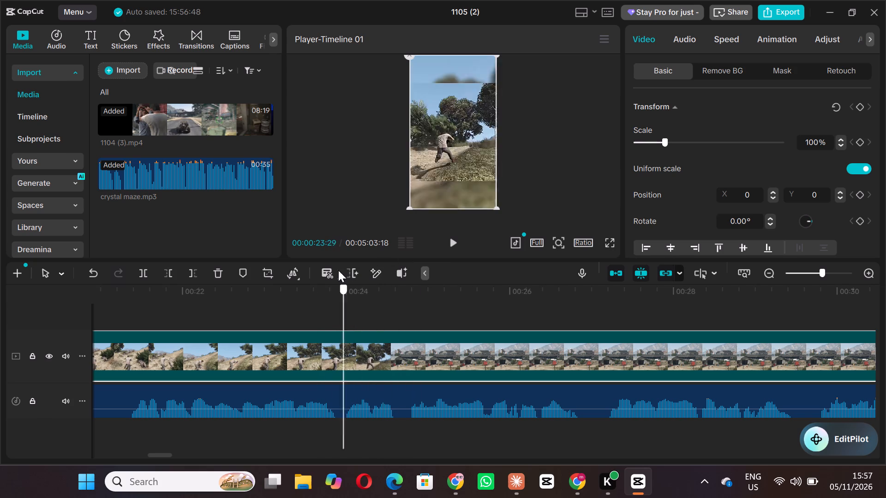
pyautogui.moveTo(338, 270); pyautogui.dragTo(394, 260)
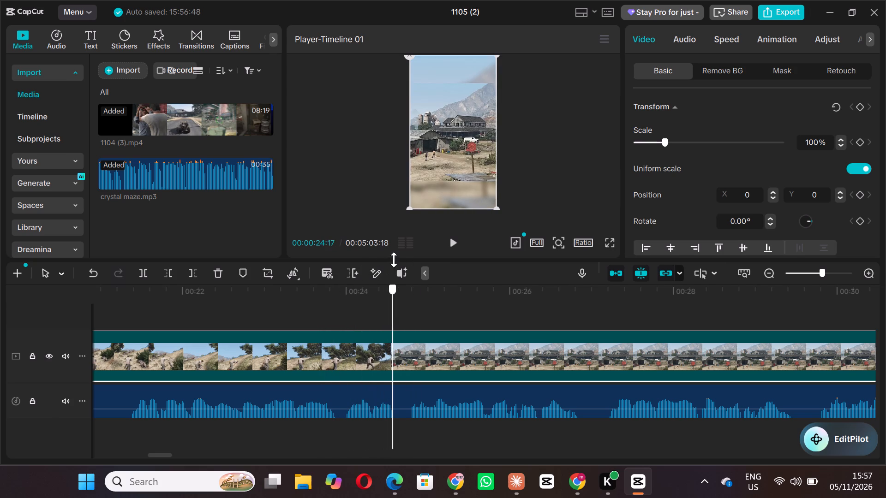
pyautogui.moveTo(394, 260); pyautogui.dragTo(329, 276)
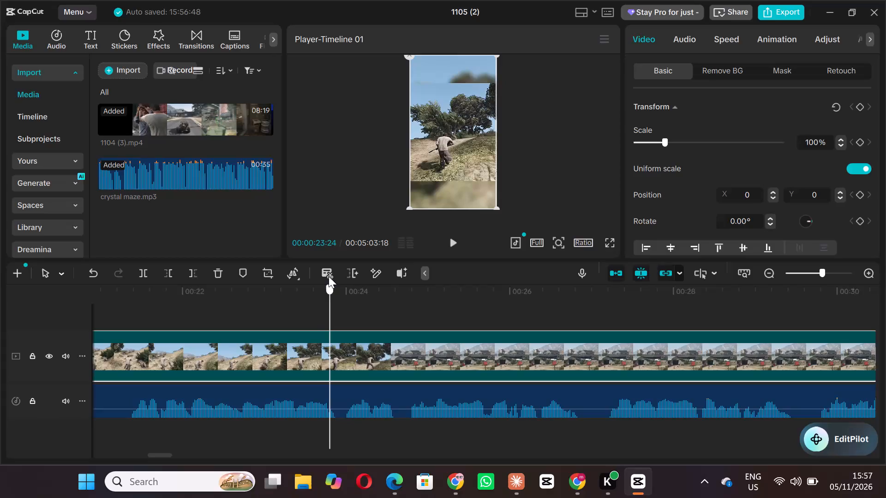
pyautogui.moveTo(329, 276); pyautogui.dragTo(341, 271)
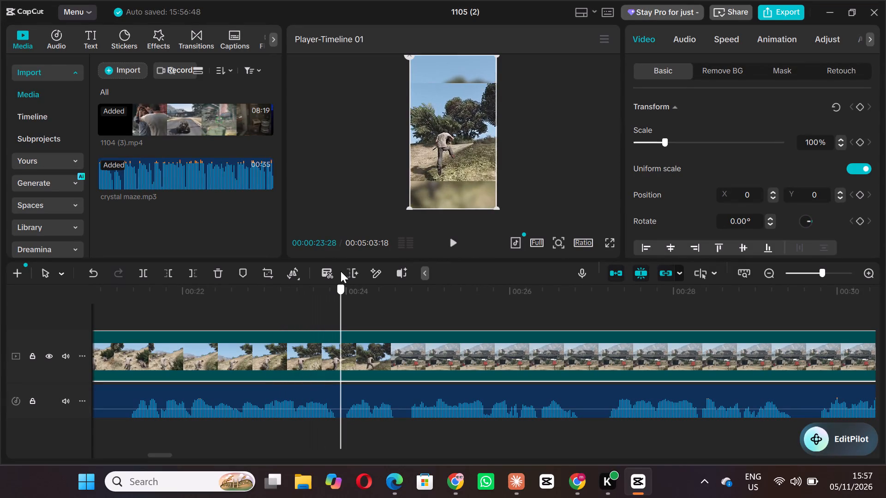
pyautogui.moveTo(341, 271); pyautogui.dragTo(324, 278)
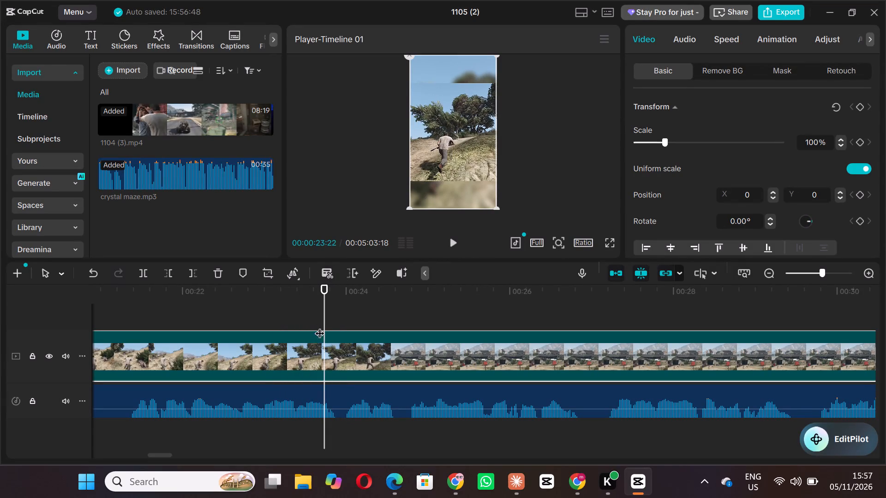
pyautogui.click(312, 343)
pyautogui.press('q')
# Play the retrimmed hill-run clip against the audio and split it at 00:00:18:08, just after the ranch view begins.
pyautogui.press('space')
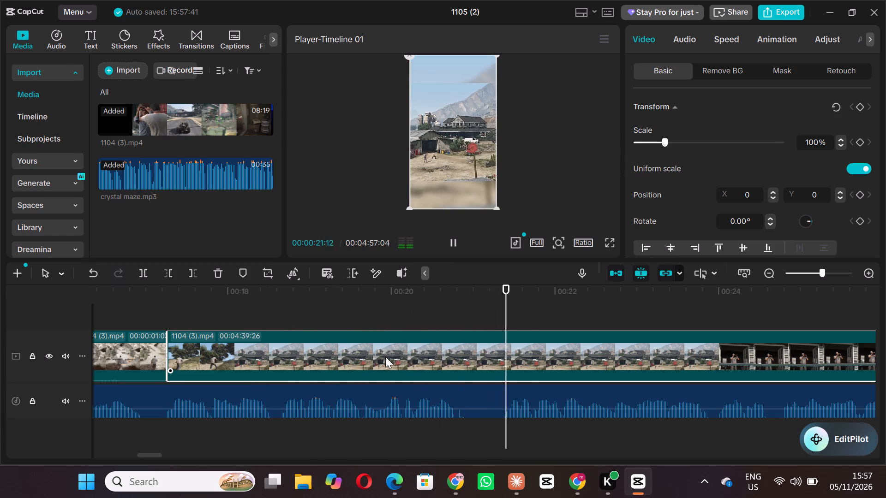
pyautogui.press('space')
pyautogui.moveTo(528, 288); pyautogui.dragTo(295, 302)
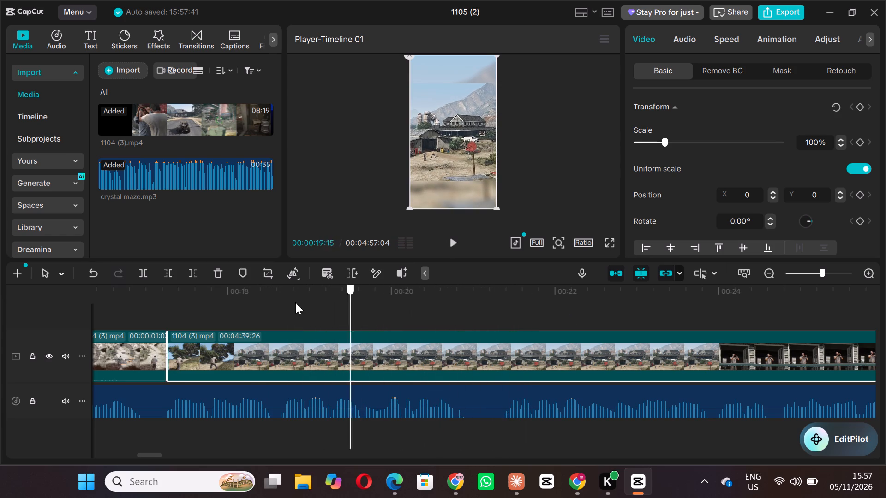
pyautogui.moveTo(295, 302); pyautogui.dragTo(221, 312)
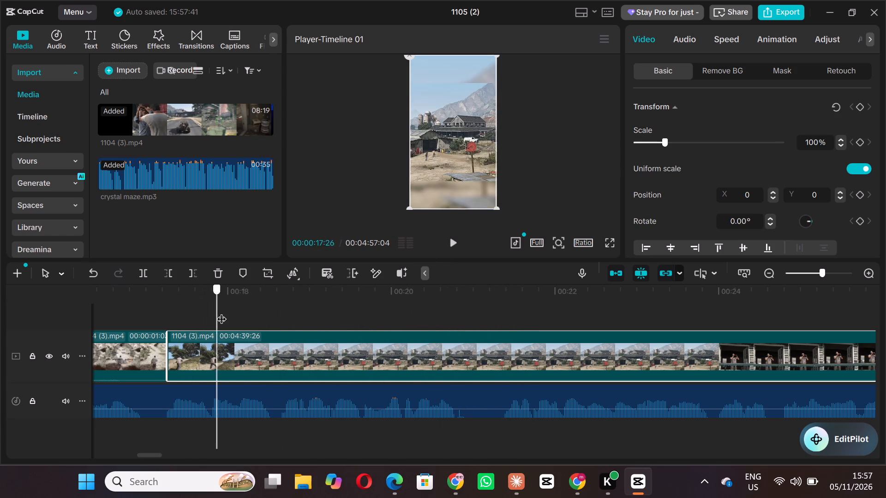
pyautogui.moveTo(221, 312); pyautogui.dragTo(250, 311)
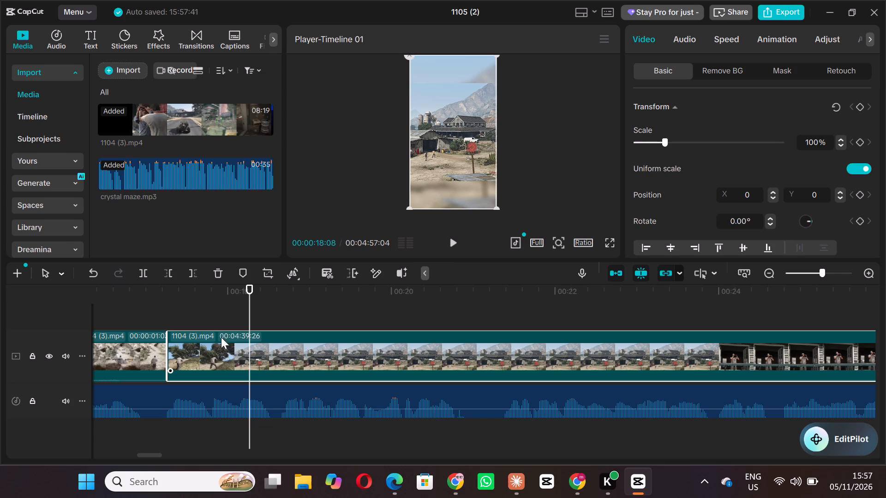
pyautogui.click(142, 269)
# Find where the binoculars scene begins and trim away the ranch view before it, up to 00:00:24:01.
pyautogui.moveTo(251, 287); pyautogui.dragTo(255, 287)
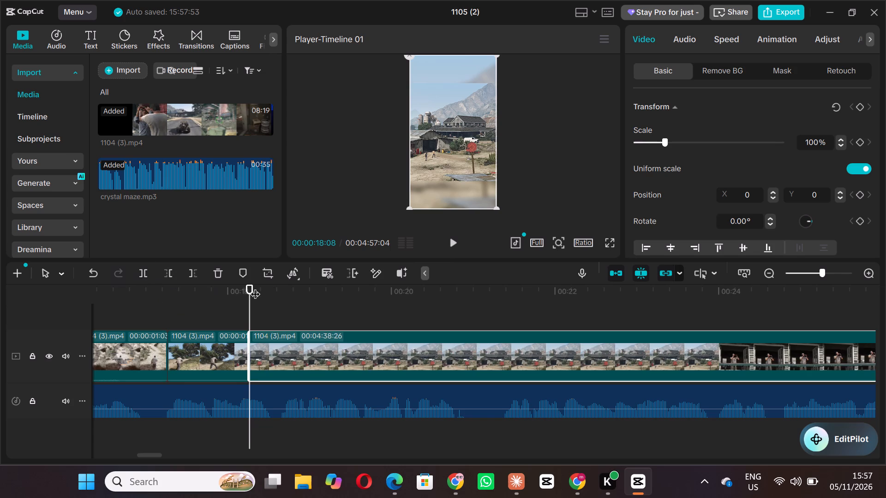
pyautogui.moveTo(255, 287); pyautogui.dragTo(664, 274)
pyautogui.press('space')
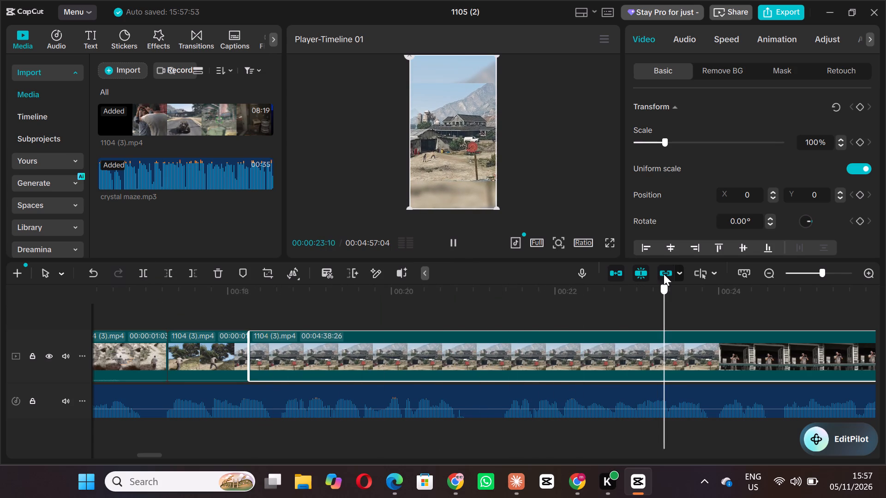
pyautogui.moveTo(664, 274); pyautogui.dragTo(730, 280)
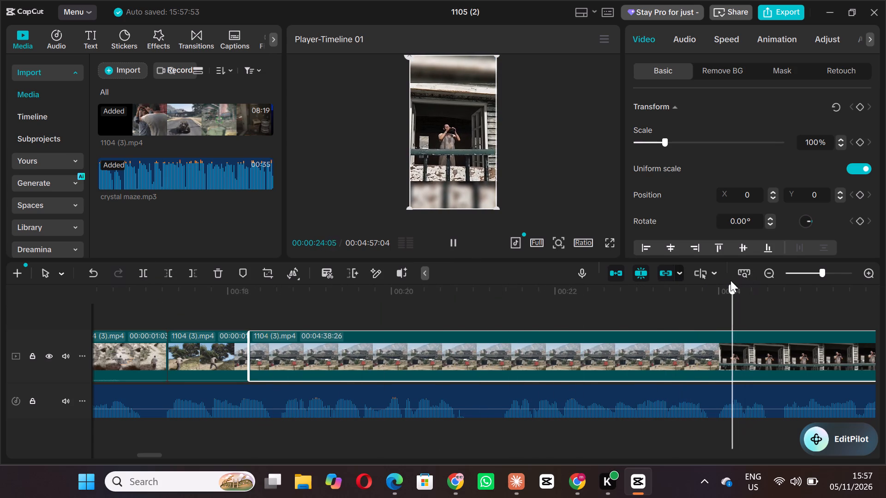
pyautogui.moveTo(730, 280); pyautogui.dragTo(720, 287)
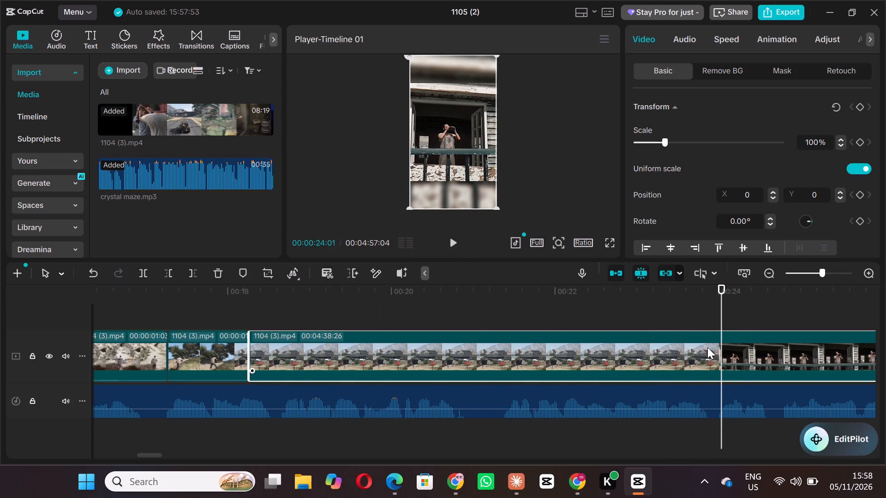
pyautogui.click(707, 347)
pyautogui.press('q')
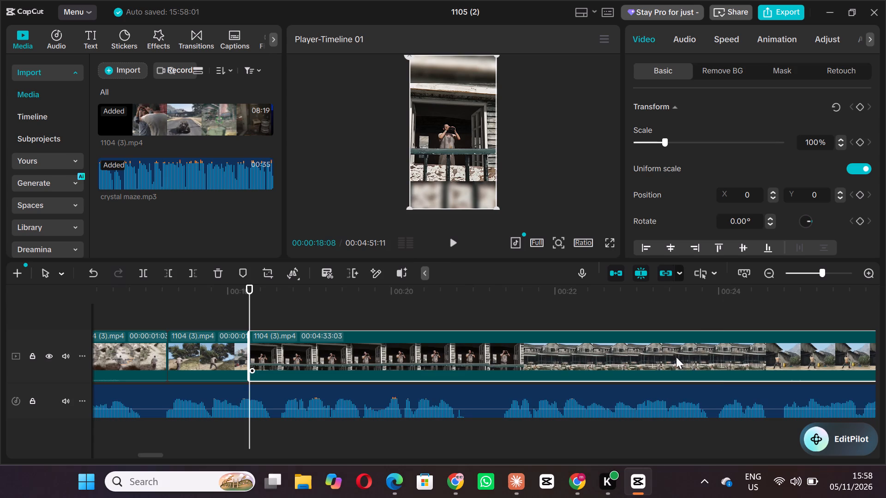
# Review the binoculars scene against the audio and trim away its opening up to 00:00:20:15.
pyautogui.press('space')
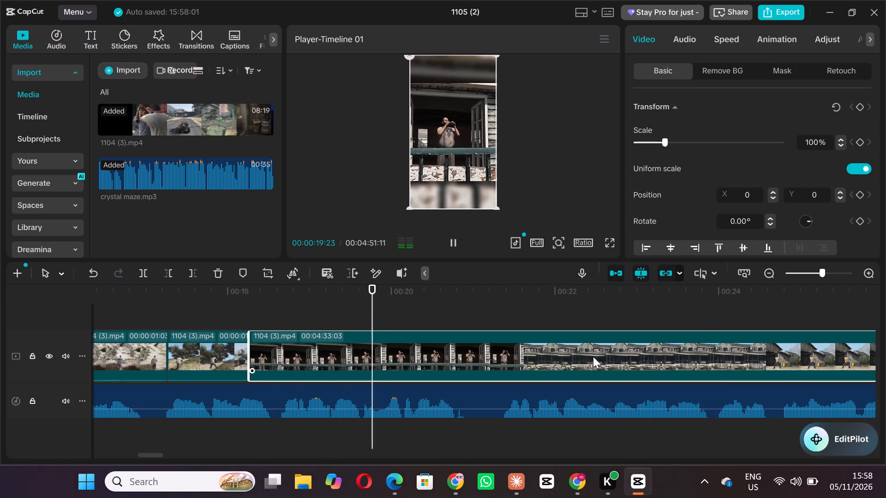
pyautogui.press('space')
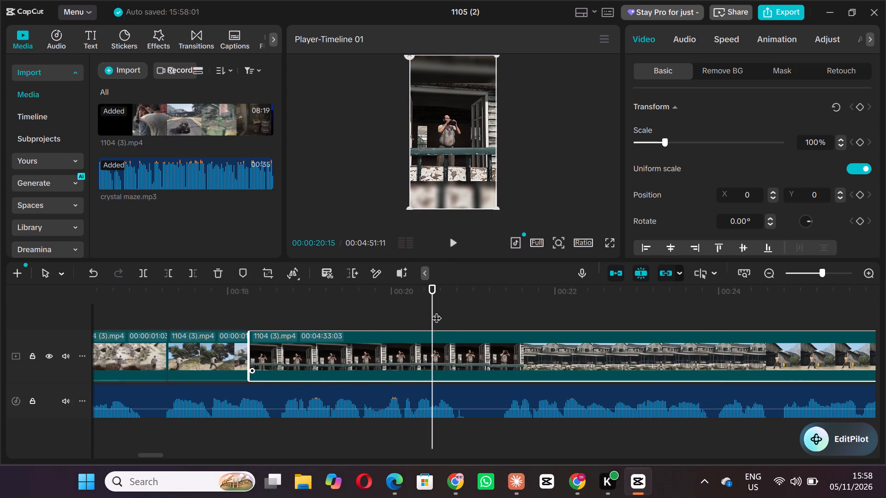
pyautogui.moveTo(431, 292); pyautogui.dragTo(479, 309)
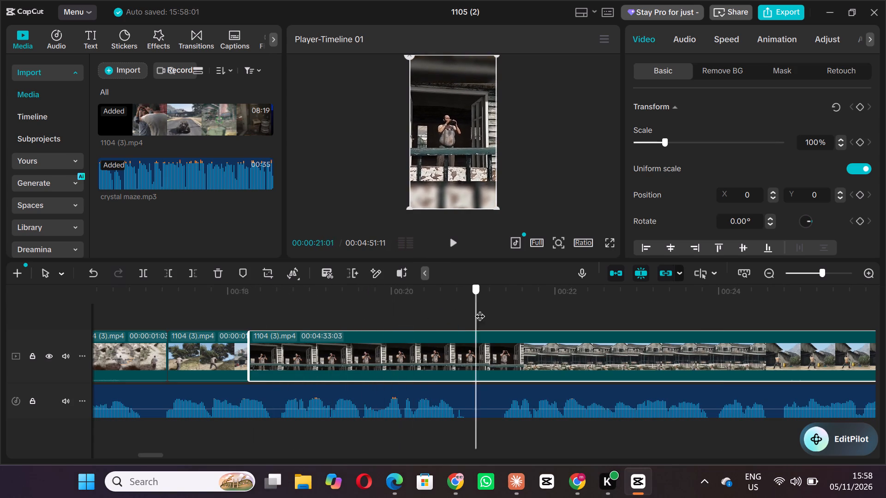
pyautogui.moveTo(479, 309); pyautogui.dragTo(299, 316)
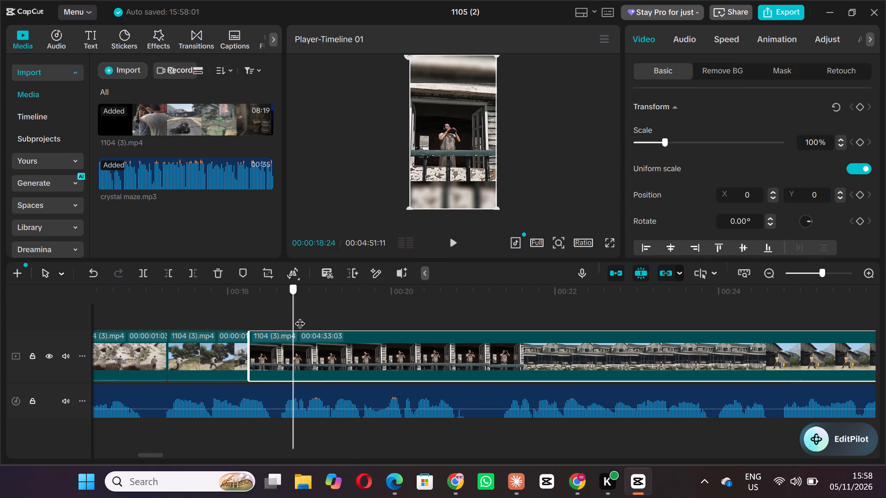
pyautogui.moveTo(299, 316); pyautogui.dragTo(513, 318)
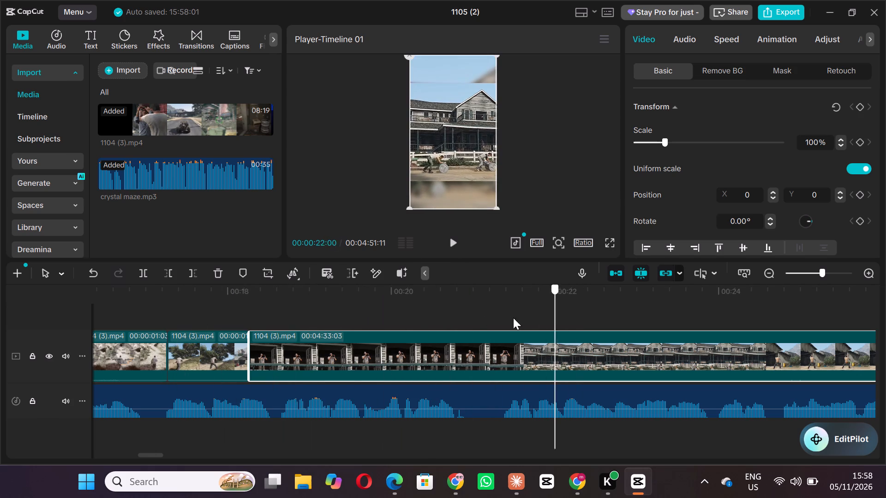
pyautogui.moveTo(513, 318); pyautogui.dragTo(431, 335)
pyautogui.click(423, 352)
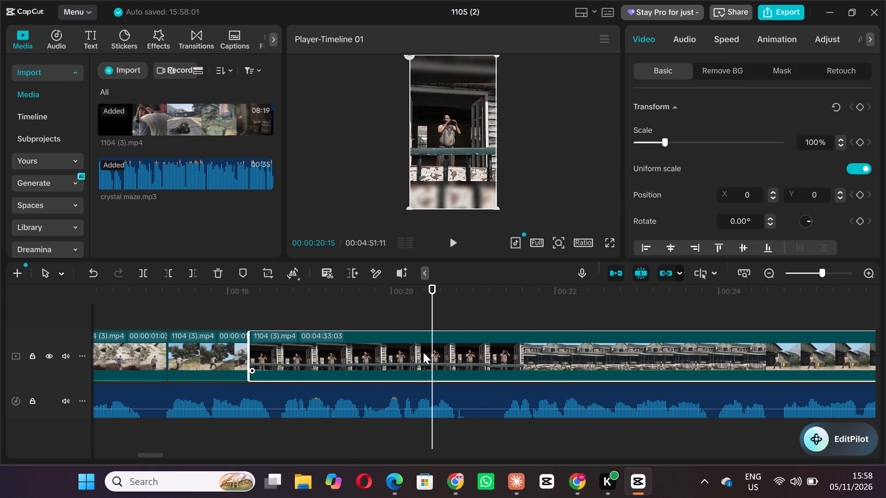
pyautogui.press('q')
# Play the shortened binoculars scene into the farmhouse shot and split the clip at 00:00:20:16 to match the audio.
pyautogui.press('space')
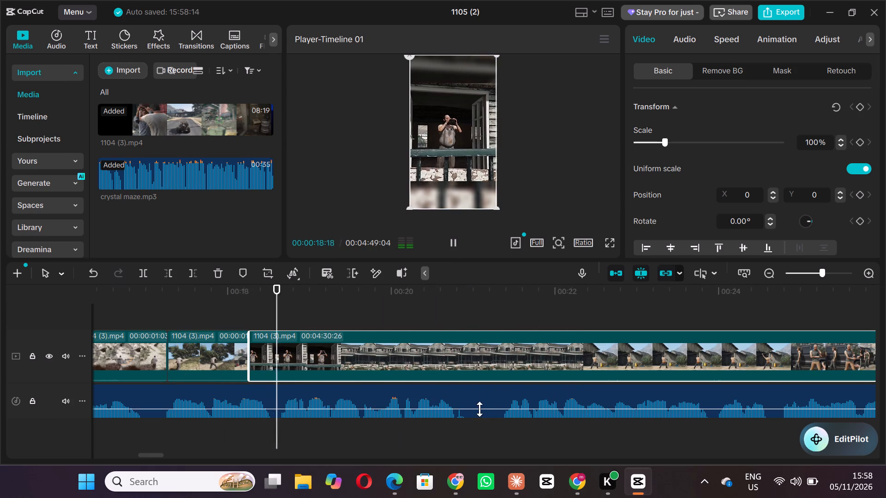
pyautogui.press('space')
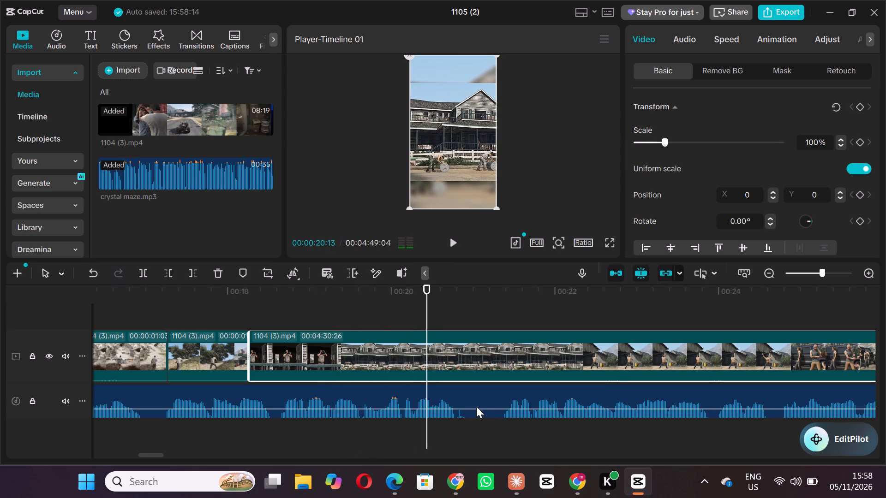
pyautogui.press('space')
pyautogui.press('space')
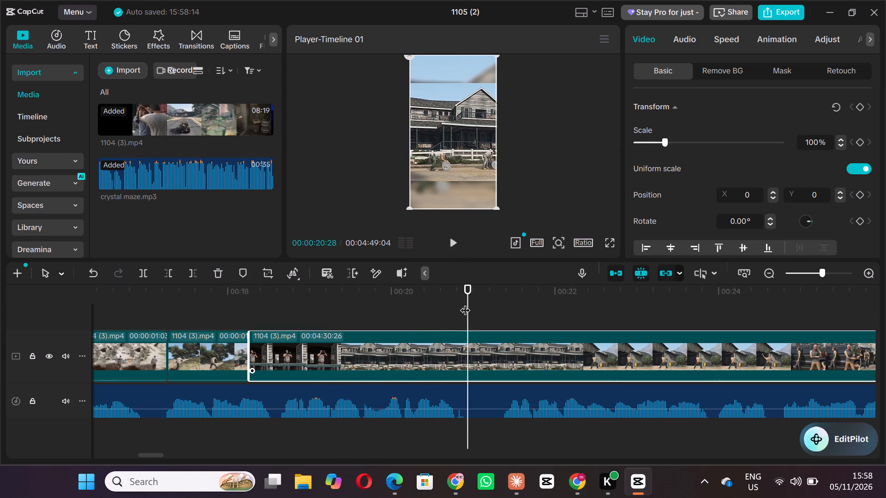
pyautogui.moveTo(466, 300); pyautogui.dragTo(434, 324)
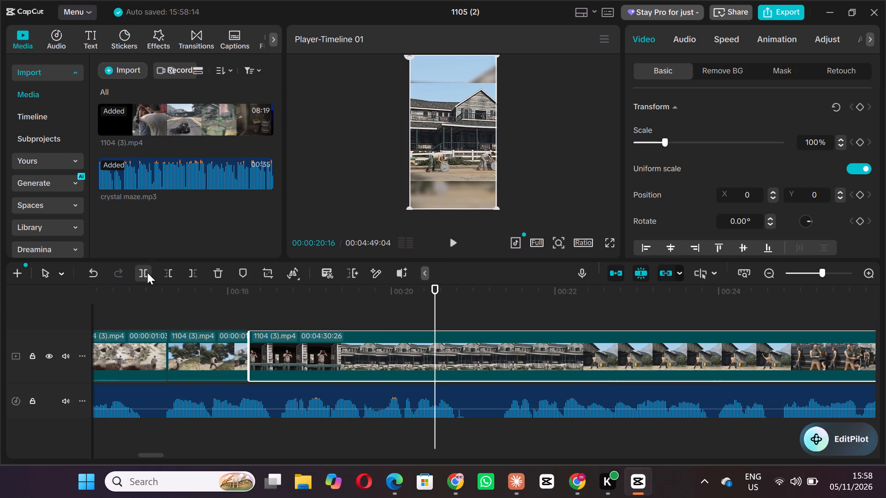
pyautogui.click(143, 271)
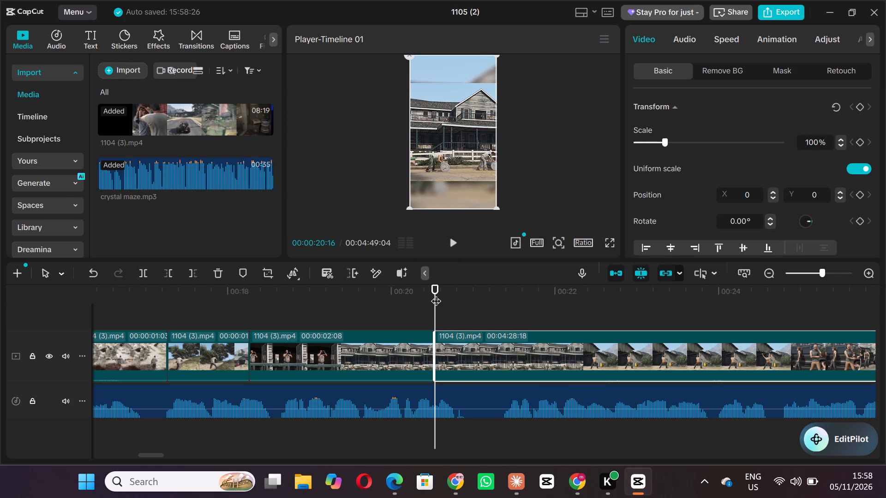
# Find the shot of the shirtless man by the barn and trim away everything before it in the last clip, up to 00:00:23:29.
pyautogui.moveTo(436, 294); pyautogui.dragTo(766, 282)
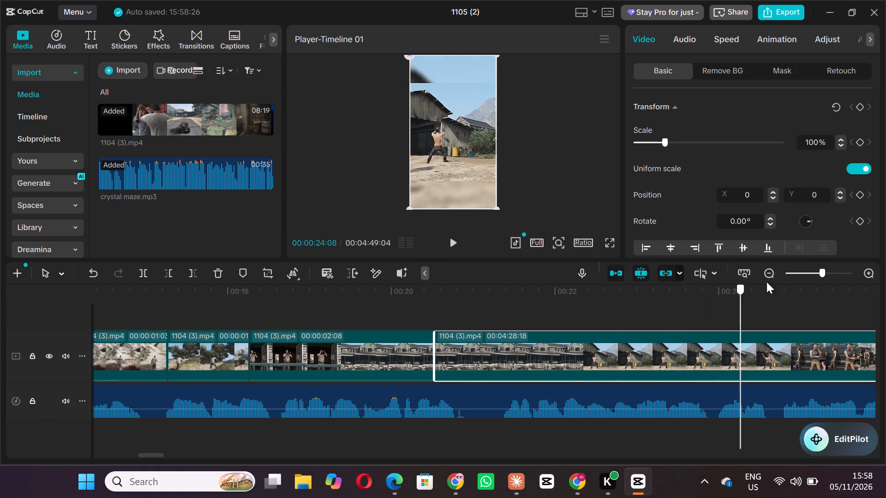
pyautogui.moveTo(766, 282); pyautogui.dragTo(541, 303)
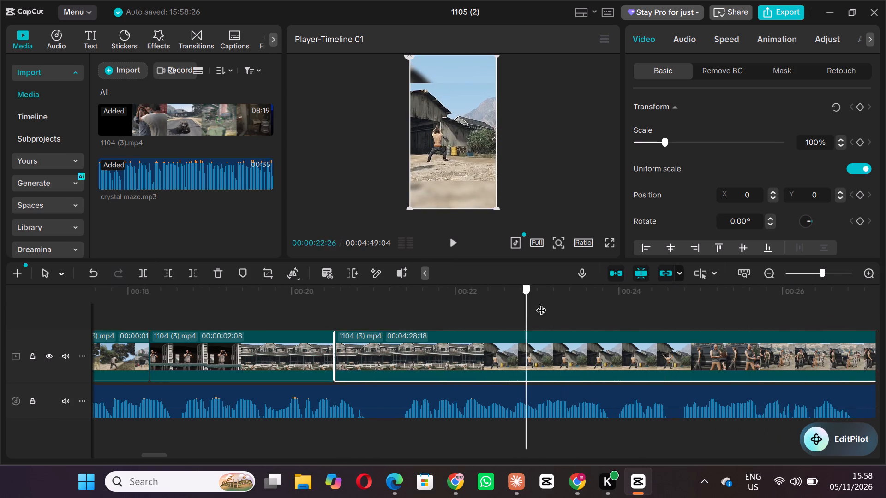
pyautogui.moveTo(541, 303); pyautogui.dragTo(644, 294)
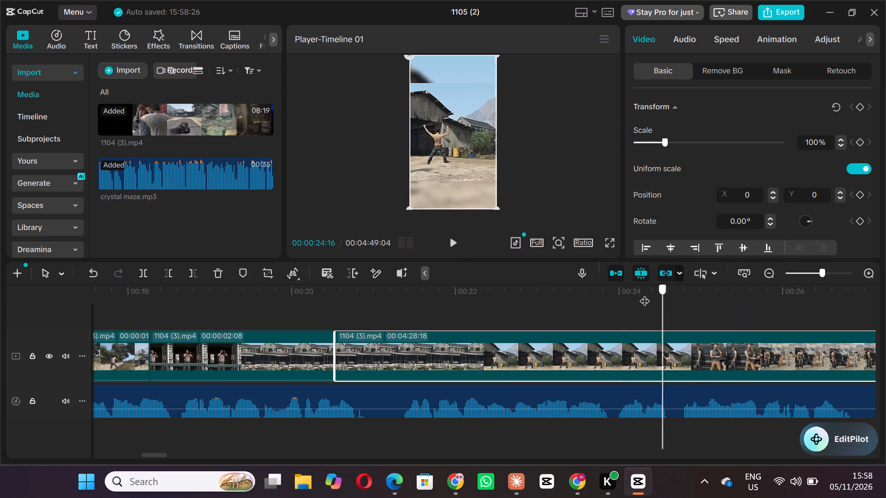
pyautogui.moveTo(644, 294); pyautogui.dragTo(571, 300)
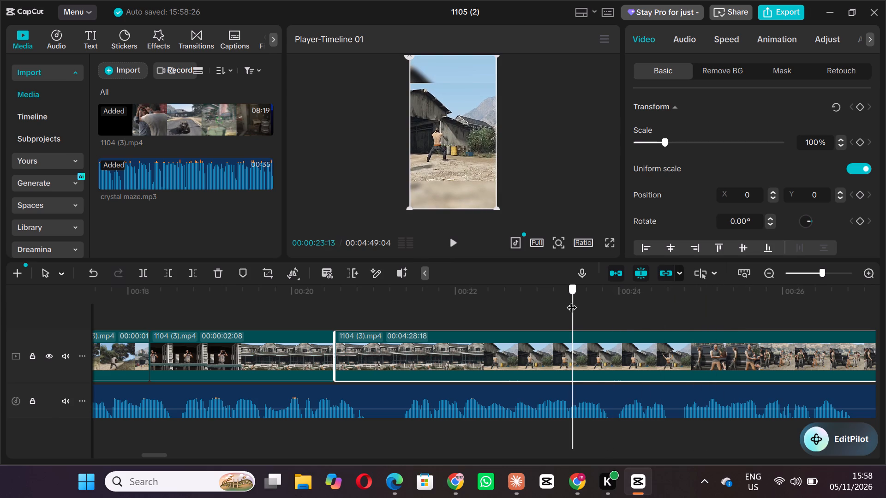
pyautogui.moveTo(571, 300); pyautogui.dragTo(613, 300)
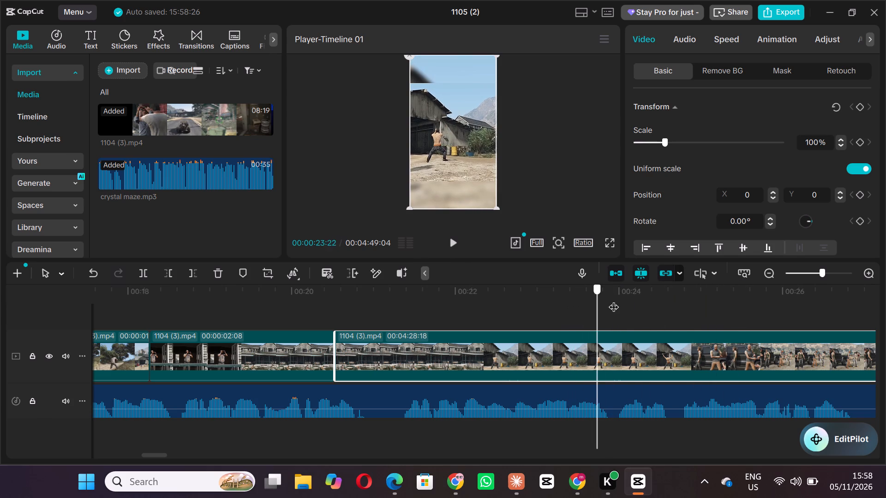
pyautogui.moveTo(613, 300); pyautogui.dragTo(622, 320)
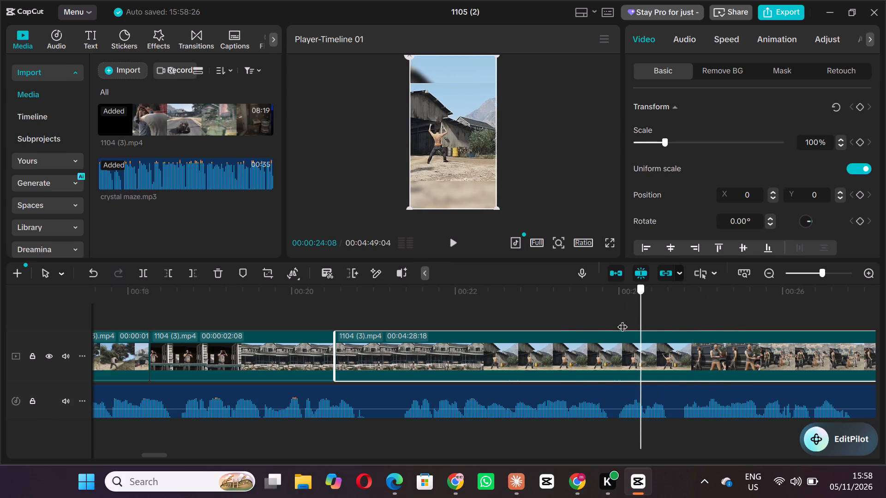
pyautogui.moveTo(622, 320); pyautogui.dragTo(617, 321)
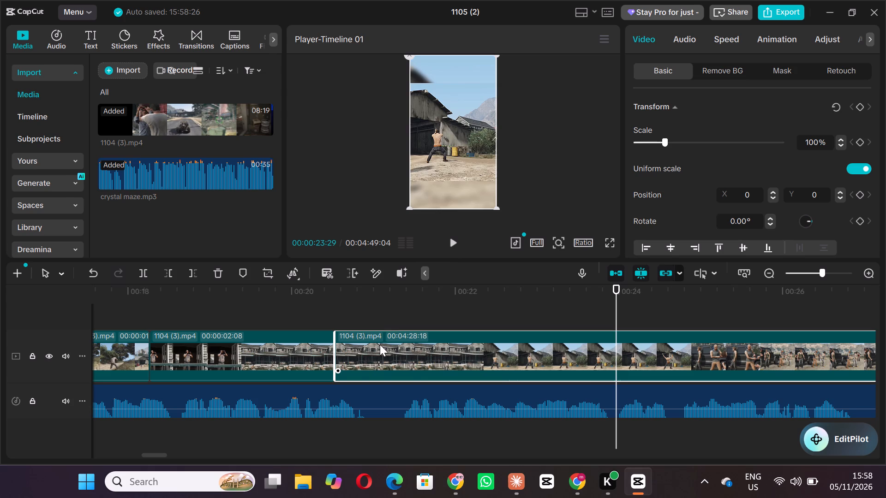
pyautogui.press('q')
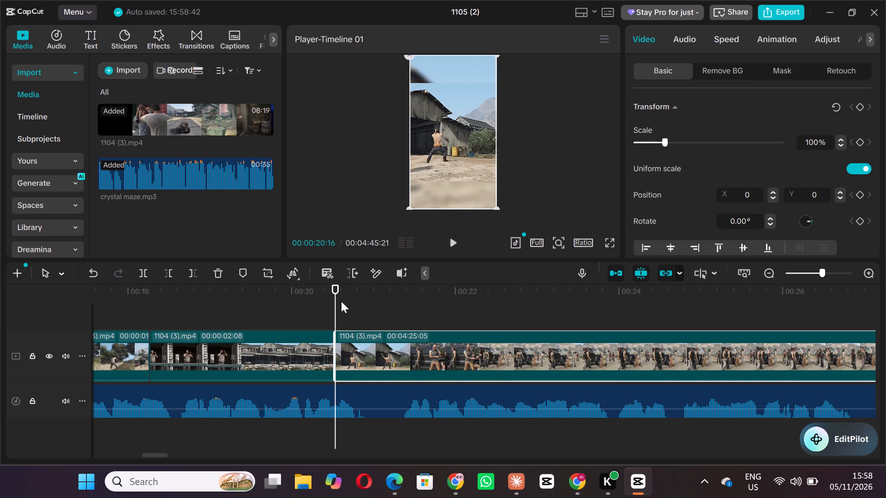
# Split the last clip at 00:00:23:17, in the shot of the group beside the black vehicle.
pyautogui.moveTo(335, 295); pyautogui.dragTo(585, 297)
pyautogui.click(146, 273)
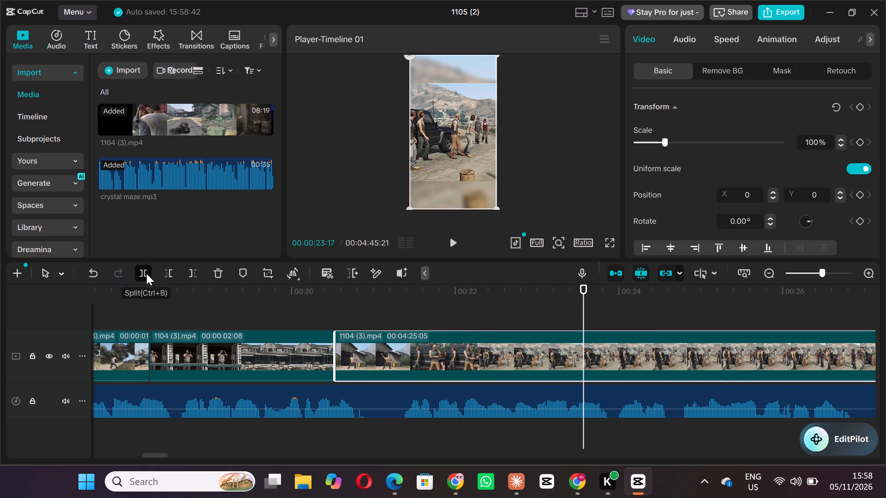
# Play the assembled edit from the beginning to check the scene cuts against the audio.
pyautogui.moveTo(583, 287); pyautogui.dragTo(0, 294)
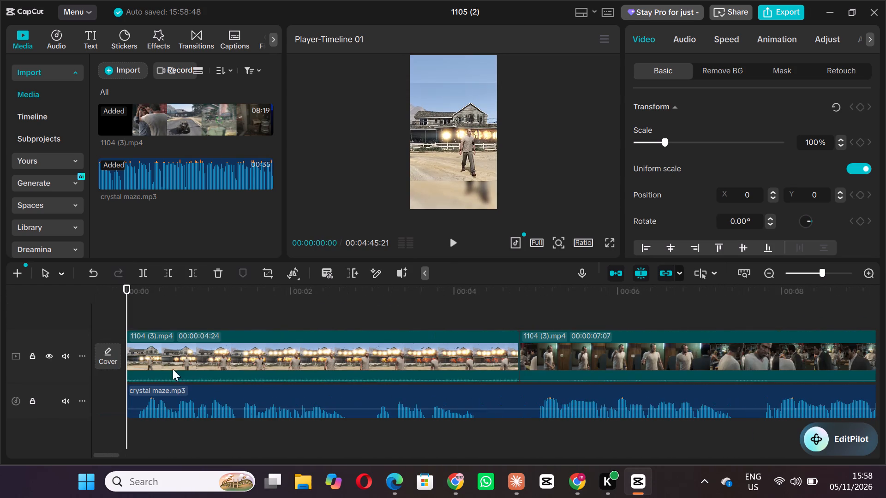
pyautogui.keyDown('ctrl'); pyautogui.scroll(-17, 275, 441); pyautogui.keyUp('ctrl')
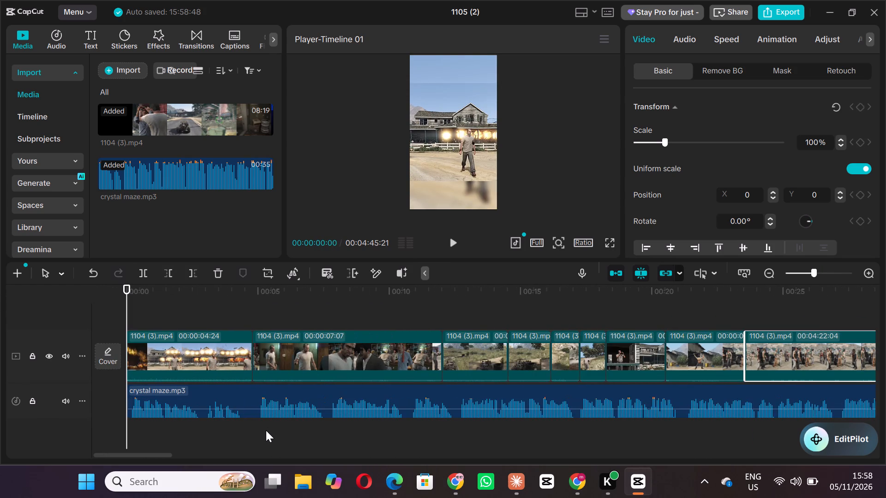
pyautogui.keyDown('ctrl'); pyautogui.scroll(-4, 265, 431); pyautogui.keyUp('ctrl')
pyautogui.press('space')
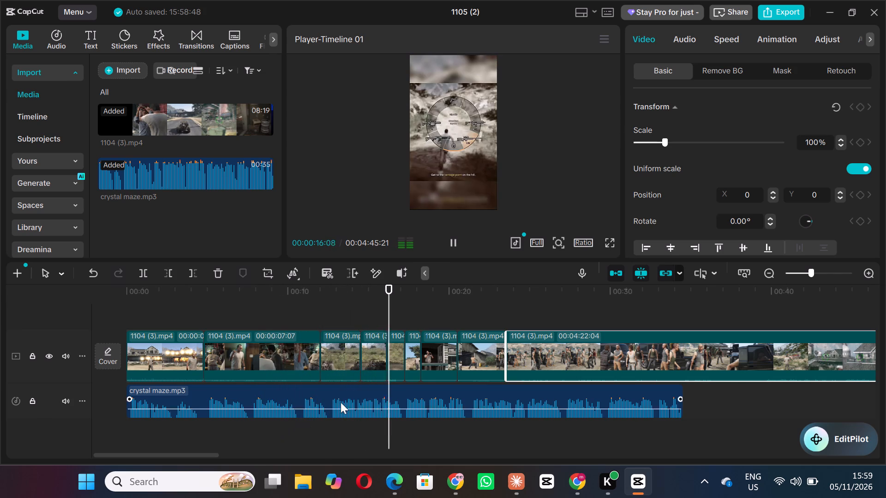
pyautogui.click(416, 291)
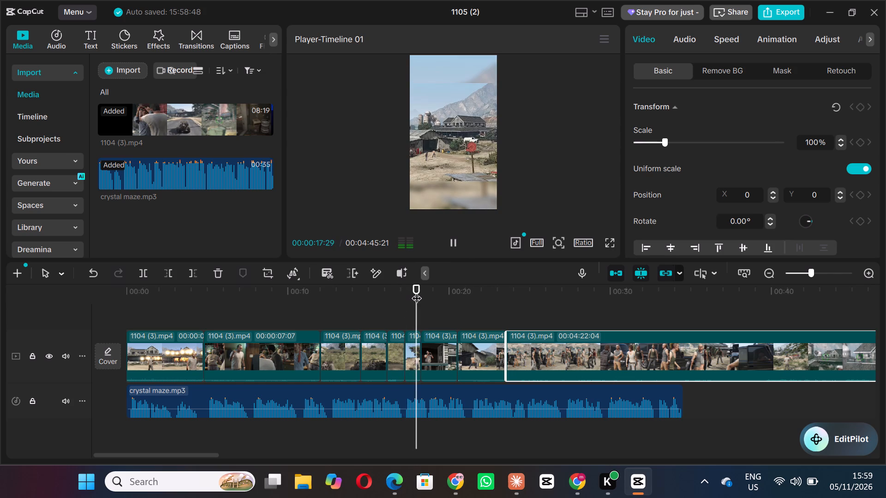
# Replay the first buggy clip against the audio and trim its end back to 00:00:13:20.
pyautogui.moveTo(416, 291); pyautogui.dragTo(304, 333)
pyautogui.press('space')
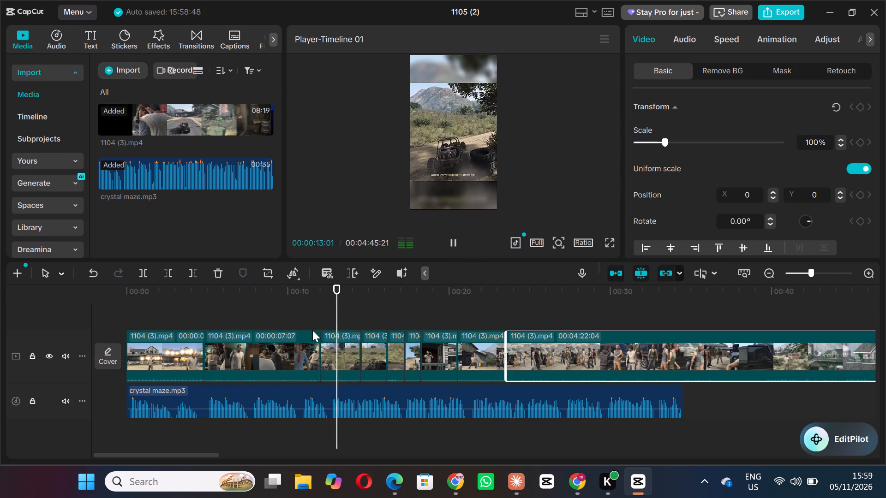
pyautogui.press('space')
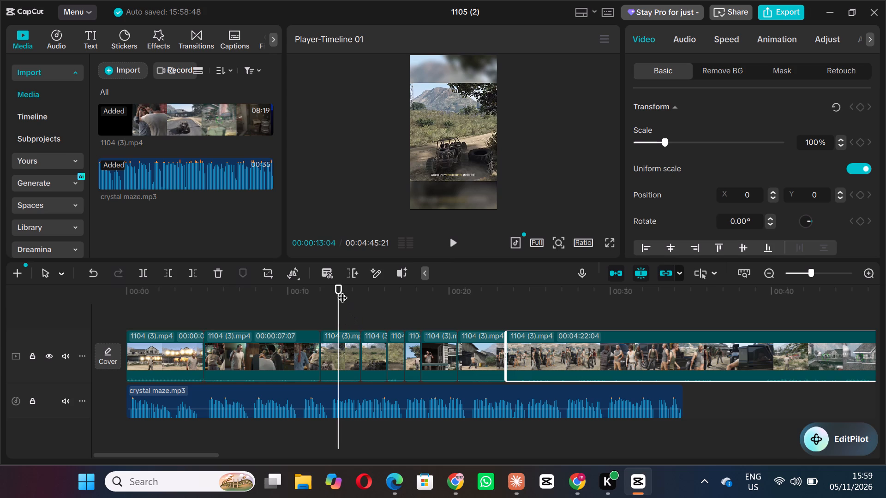
pyautogui.press('space')
pyautogui.press('space')
pyautogui.press('space')
pyautogui.press('space')
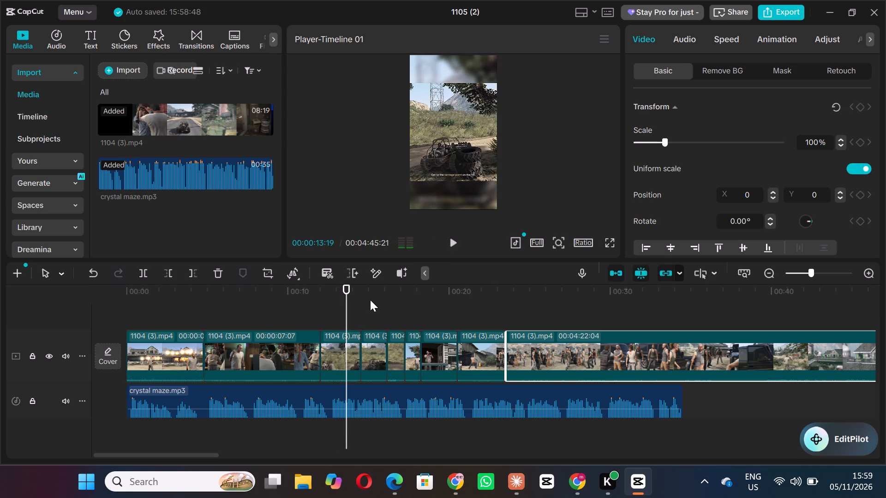
pyautogui.press('space')
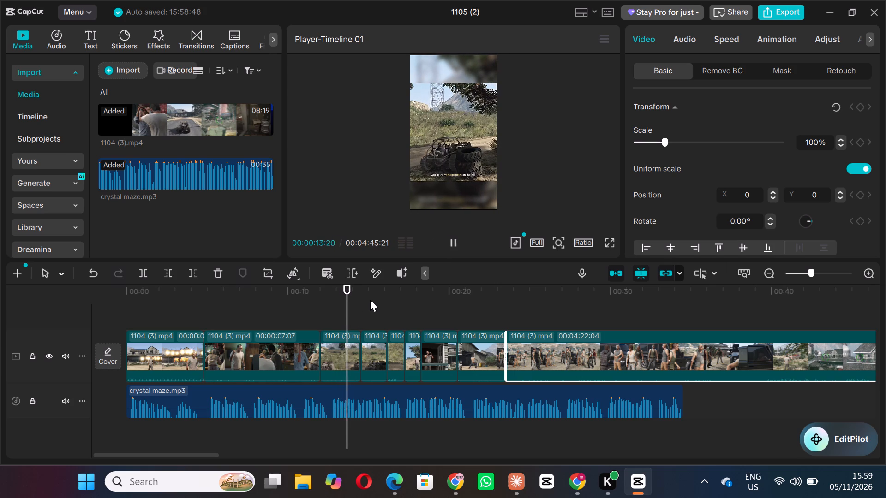
pyautogui.press('space')
pyautogui.click(353, 284)
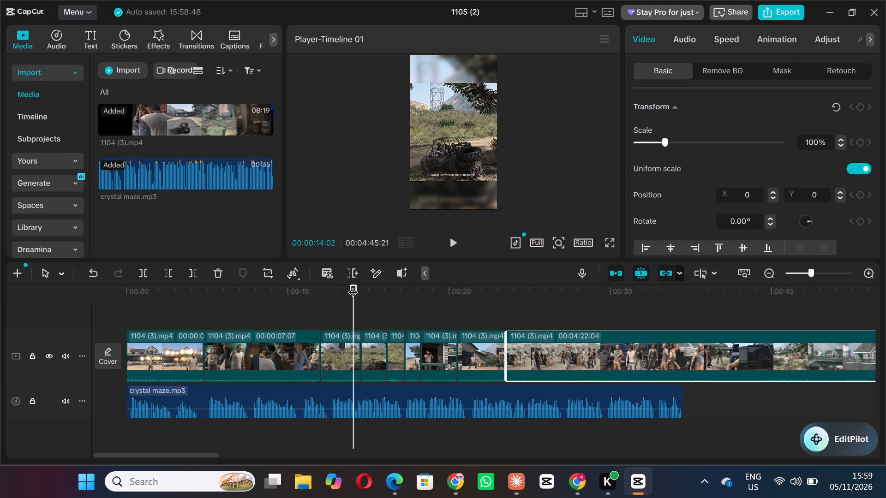
pyautogui.moveTo(353, 285); pyautogui.dragTo(344, 289)
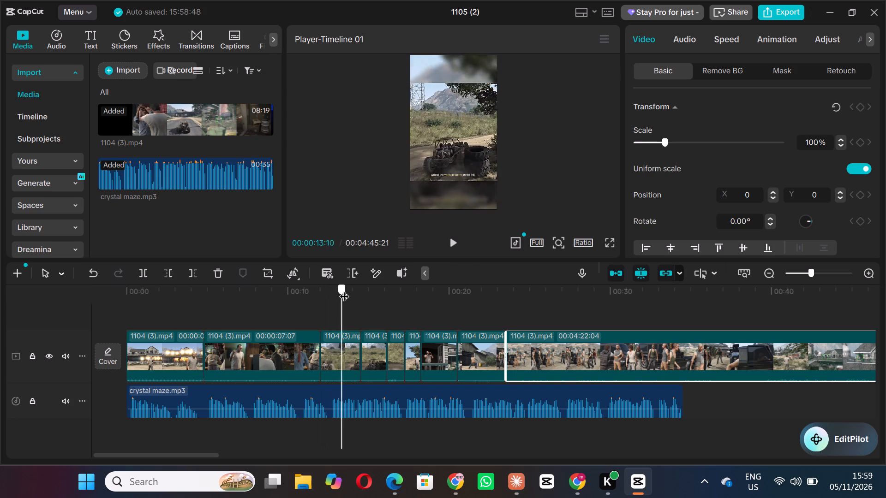
pyautogui.moveTo(344, 289); pyautogui.dragTo(347, 289)
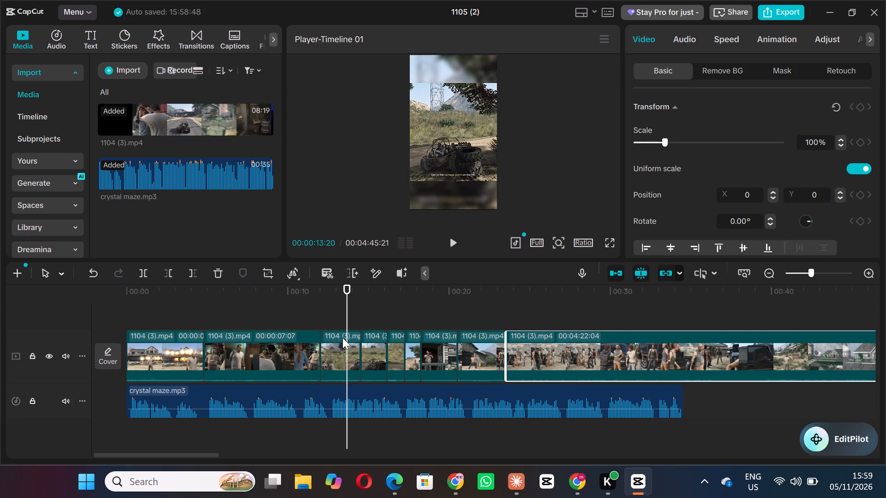
pyautogui.click(342, 338)
pyautogui.press('w')
# Play the second buggy clip, where the man gets out and walks off, and trim its end back to 00:00:15:02.
pyautogui.press('space')
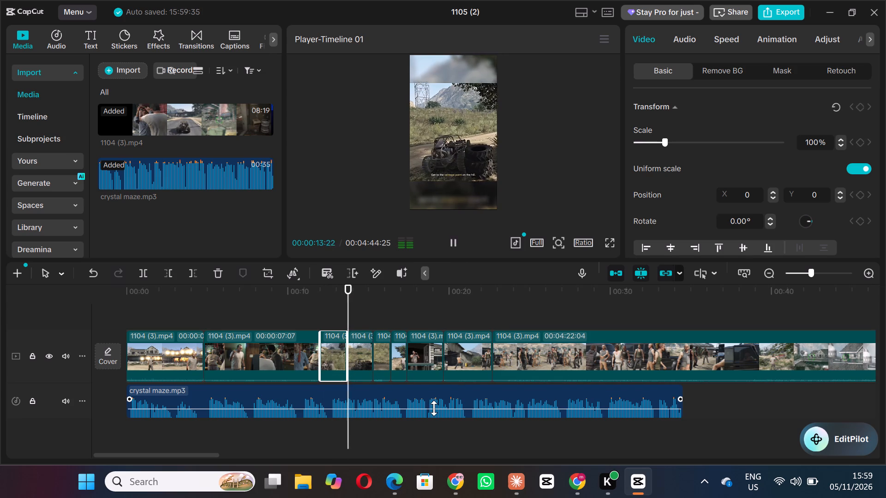
pyautogui.press('space')
pyautogui.press('space')
pyautogui.press('space')
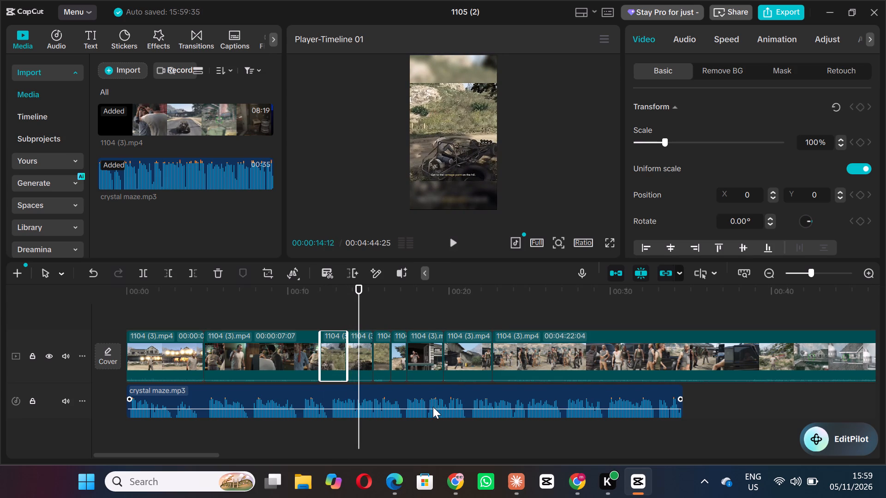
pyautogui.press('space')
pyautogui.press('space')
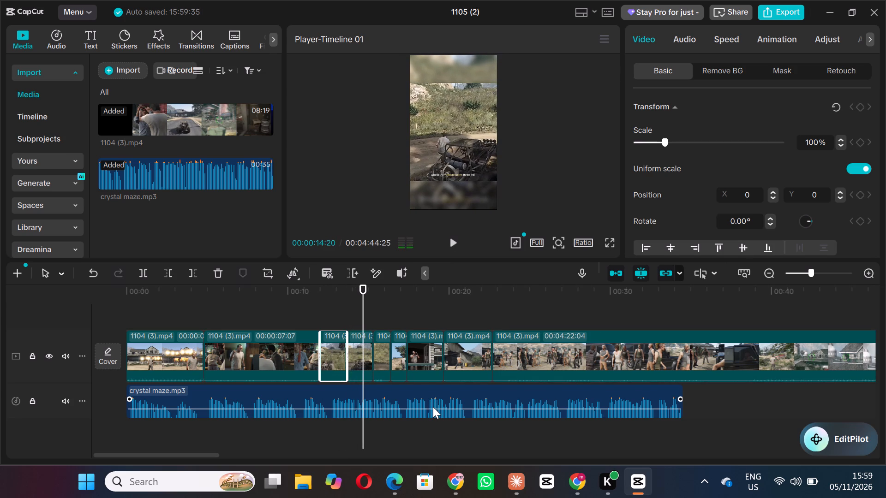
pyautogui.click(363, 359)
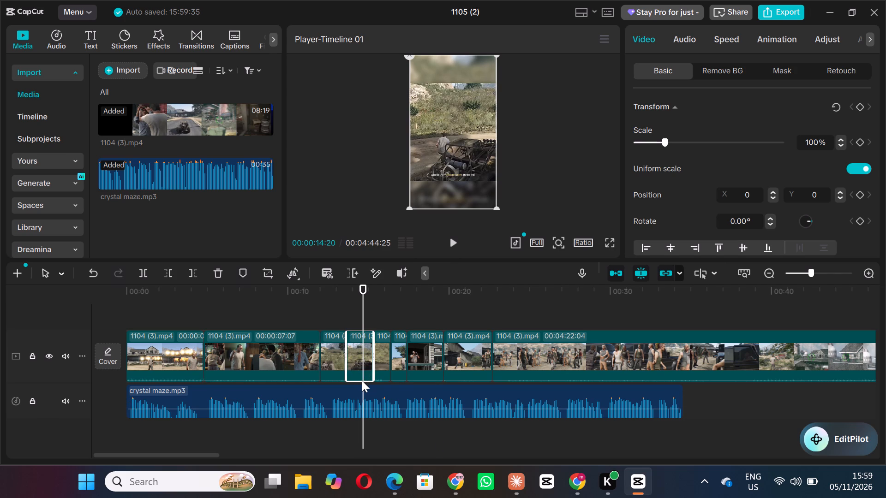
pyautogui.press('space')
pyautogui.press('space')
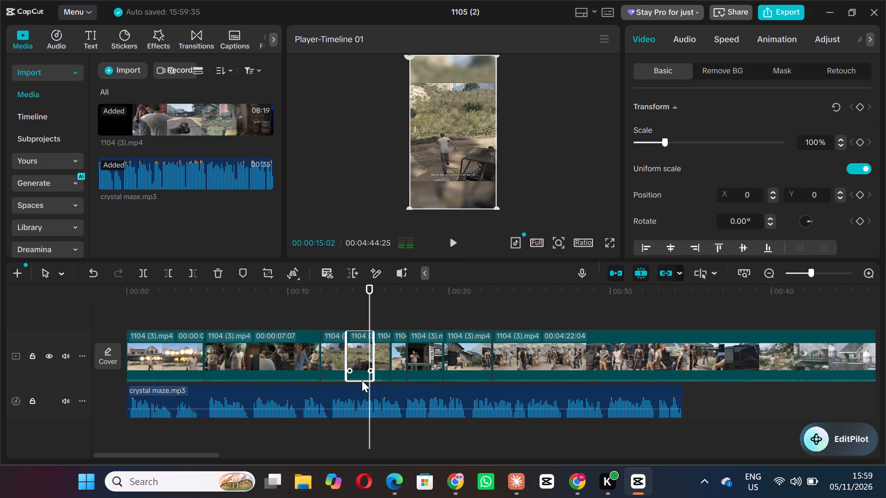
pyautogui.click(360, 361)
pyautogui.press('w')
# Replay the edit around the trimmed buggy clips through to the house exterior shot, checking the cuts against the audio.
pyautogui.press('space')
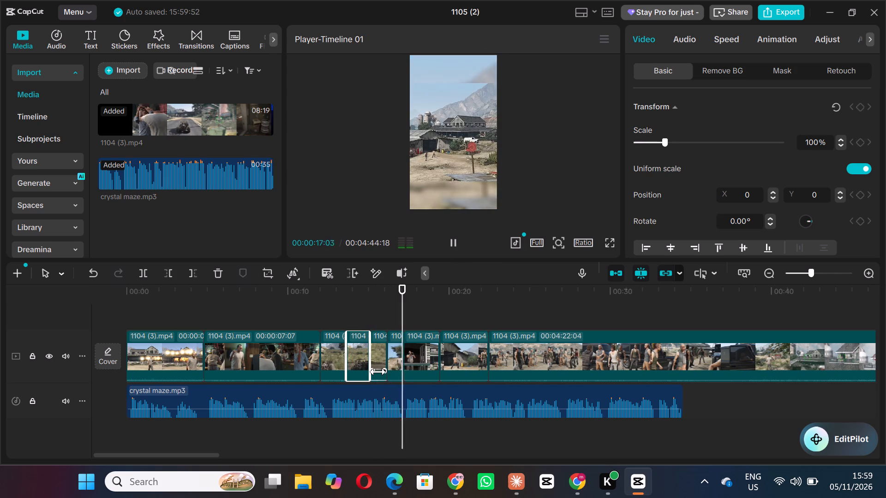
pyautogui.press('space')
pyautogui.moveTo(406, 296); pyautogui.dragTo(330, 310)
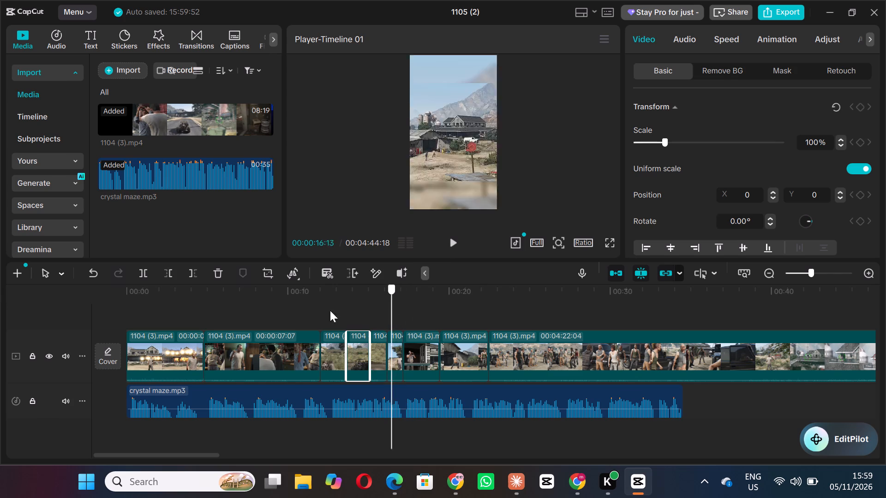
pyautogui.moveTo(330, 310); pyautogui.dragTo(247, 318)
pyautogui.press('space')
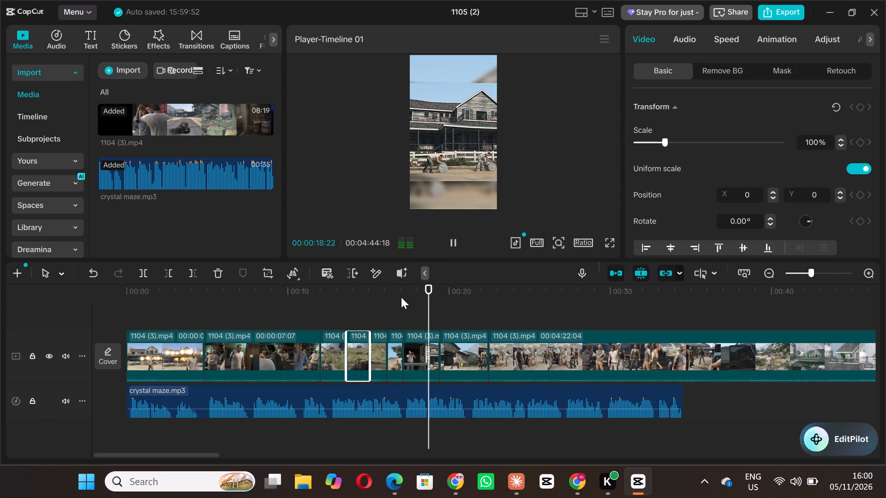
pyautogui.click(432, 300)
pyautogui.moveTo(431, 299); pyautogui.dragTo(326, 326)
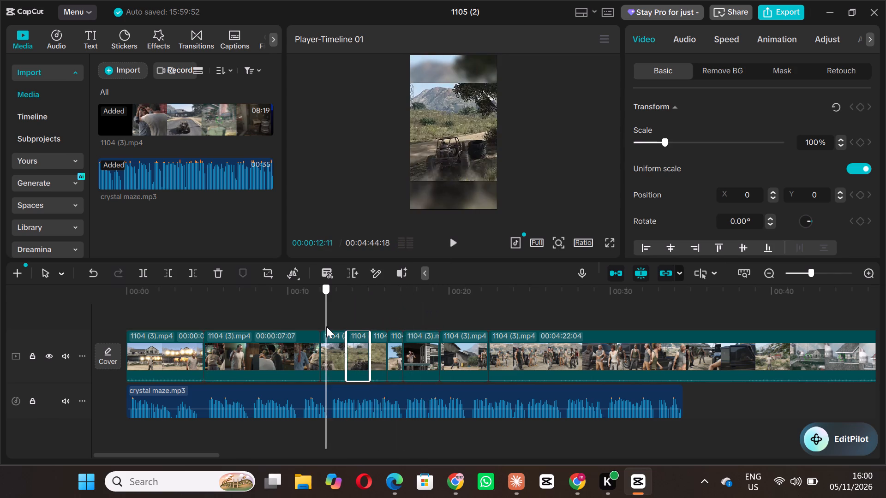
# Scrub through the short clips between the second buggy clip and the man with binoculars to examine their cut points.
pyautogui.moveTo(326, 326); pyautogui.dragTo(372, 317)
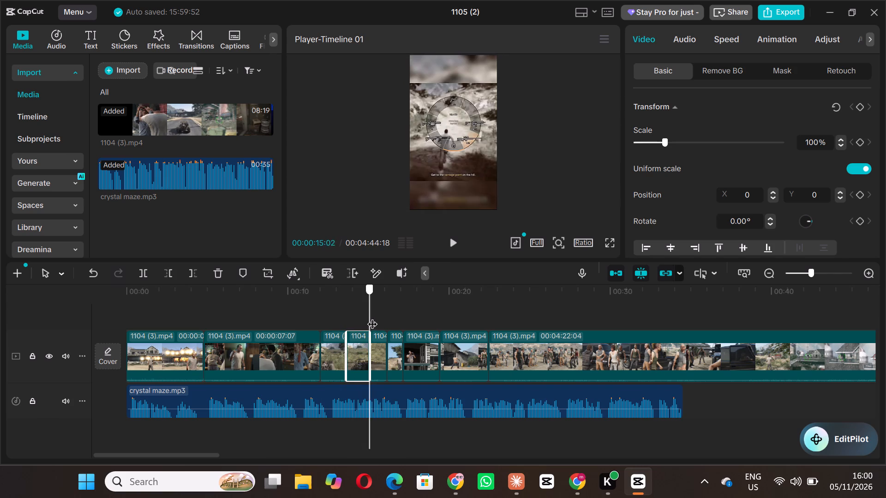
pyautogui.moveTo(372, 317); pyautogui.dragTo(401, 308)
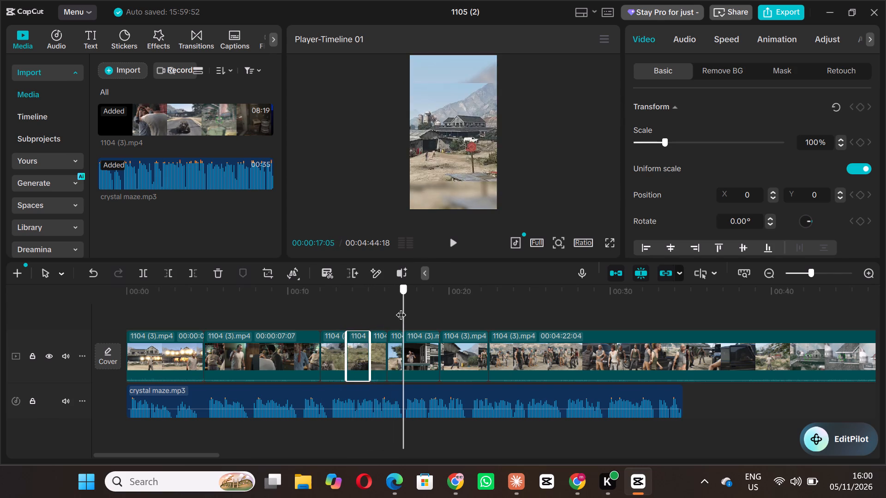
pyautogui.moveTo(401, 308); pyautogui.dragTo(382, 307)
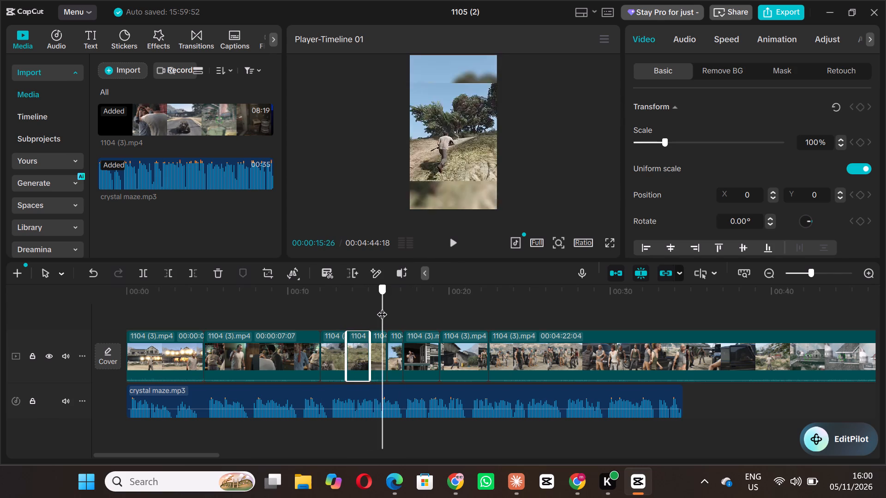
pyautogui.moveTo(382, 307); pyautogui.dragTo(387, 304)
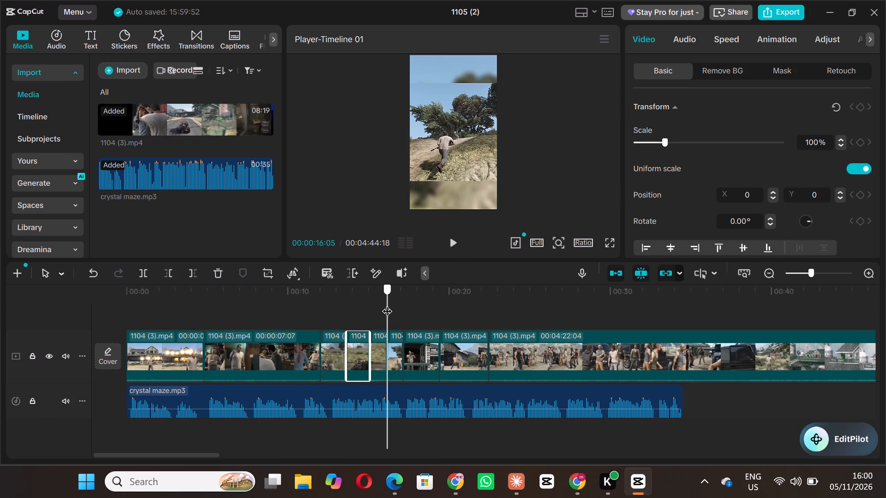
pyautogui.moveTo(387, 304); pyautogui.dragTo(398, 302)
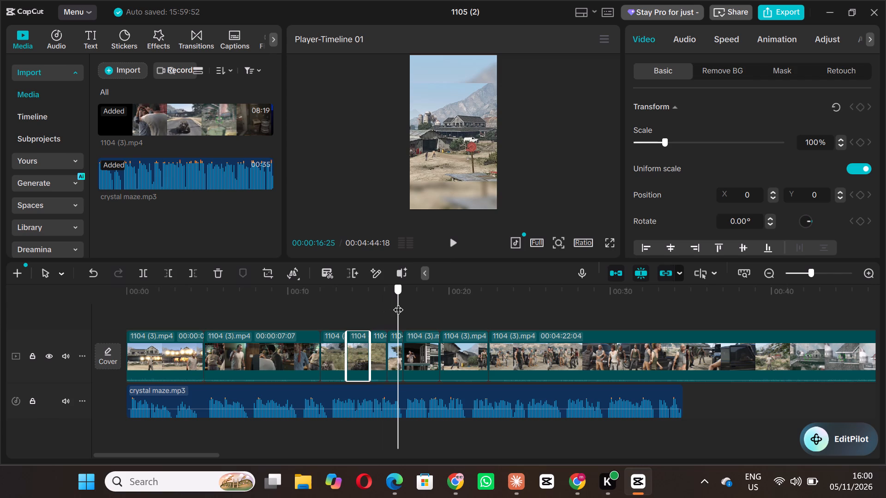
pyautogui.moveTo(398, 302); pyautogui.dragTo(391, 305)
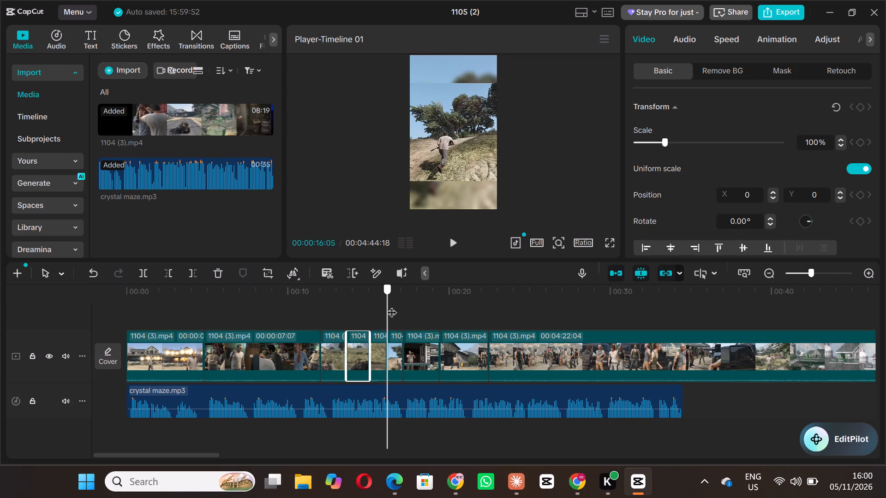
pyautogui.moveTo(391, 305); pyautogui.dragTo(396, 303)
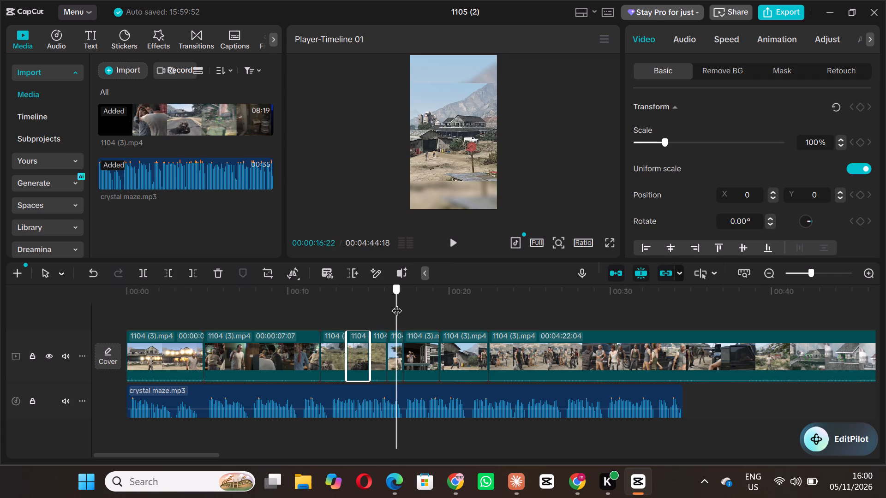
pyautogui.moveTo(396, 303); pyautogui.dragTo(354, 319)
# Replay the section from the end of the buggy clips through the group beside the black vehicle, checking the timing against the audio.
pyautogui.press('space')
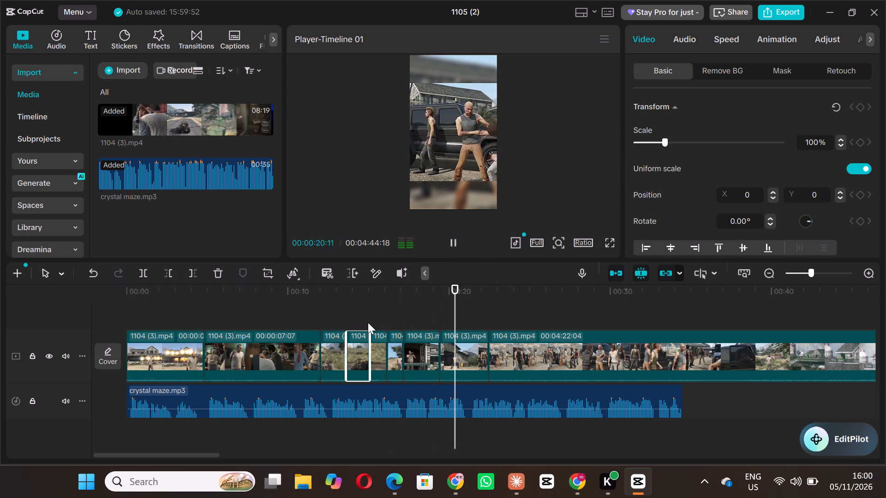
pyautogui.press('space')
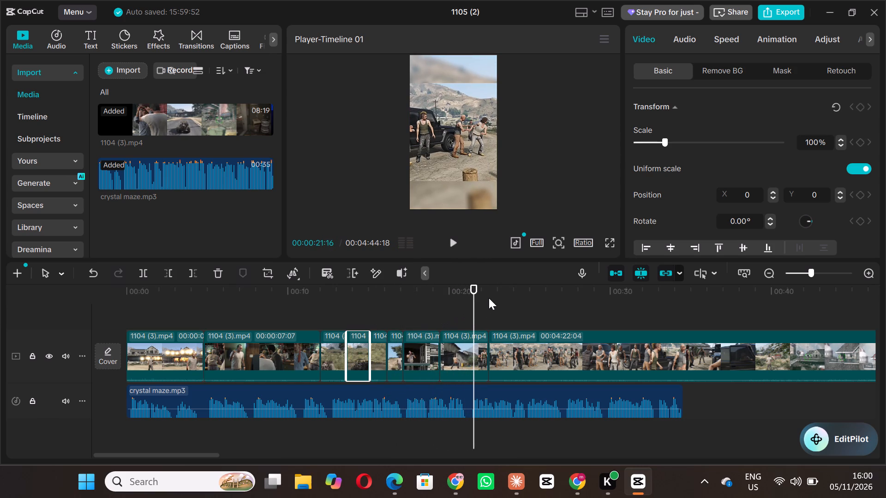
pyautogui.moveTo(477, 292); pyautogui.dragTo(369, 332)
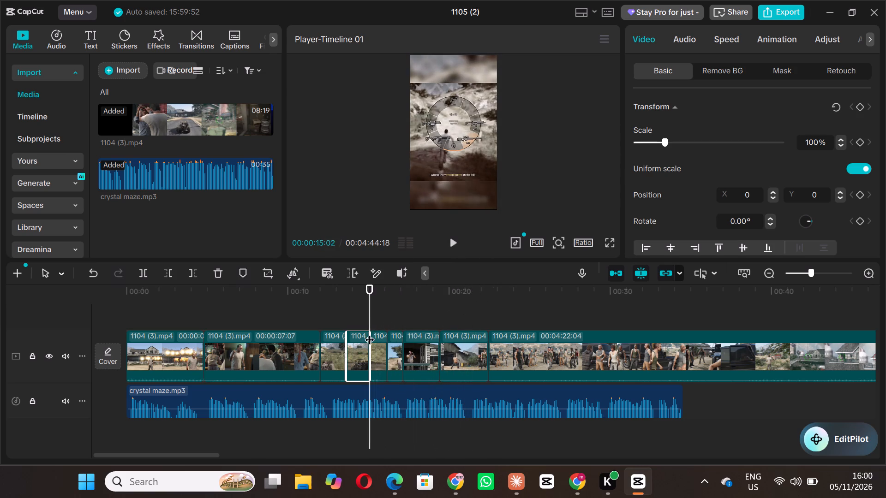
pyautogui.press('space')
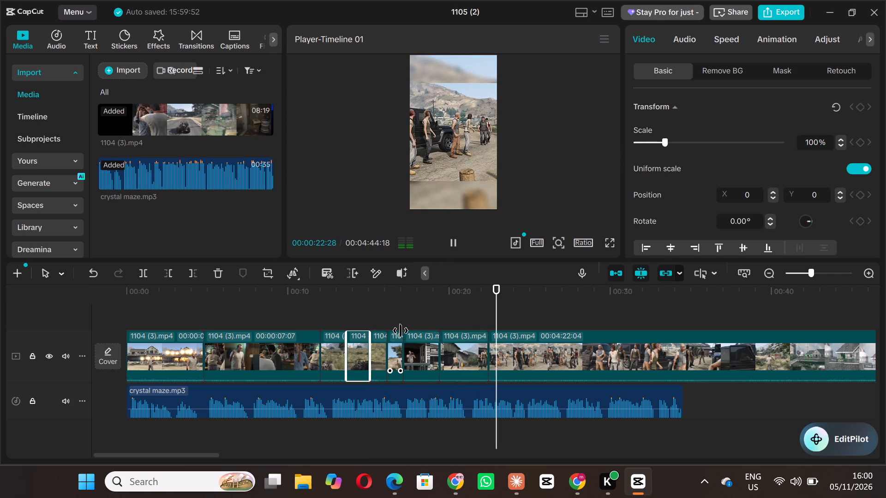
pyautogui.press('space')
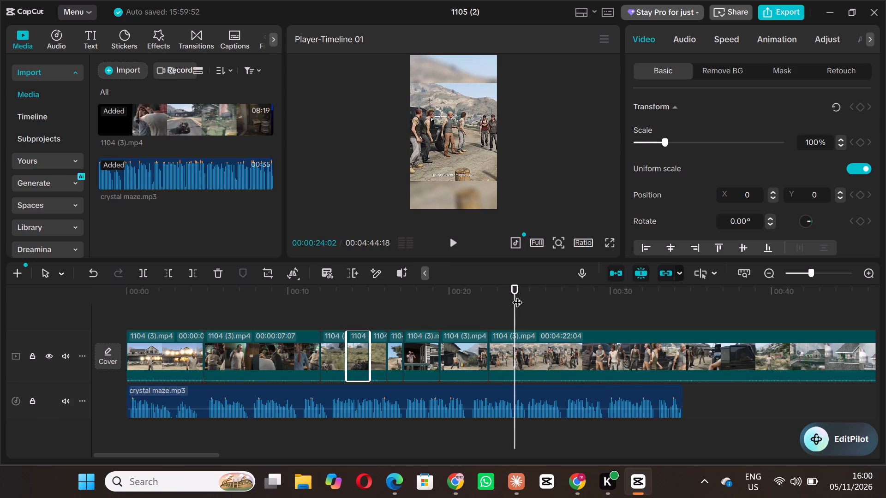
pyautogui.moveTo(517, 295); pyautogui.dragTo(372, 332)
pyautogui.press('space')
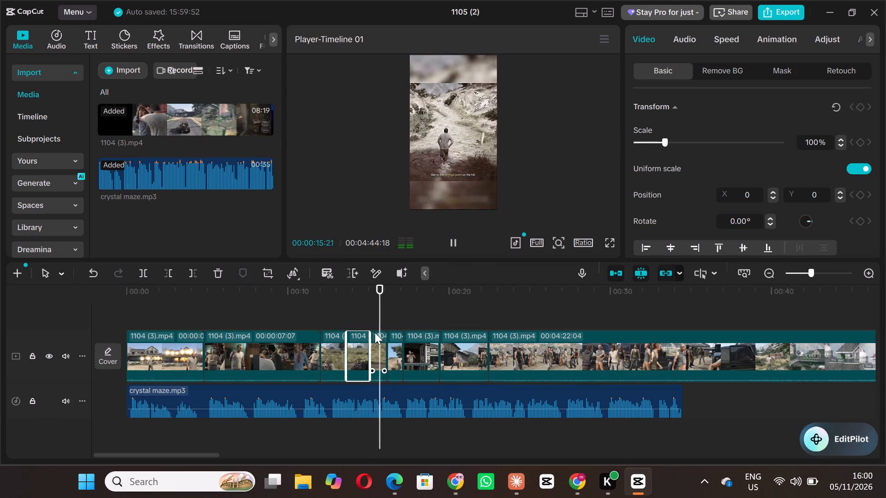
pyautogui.press('space')
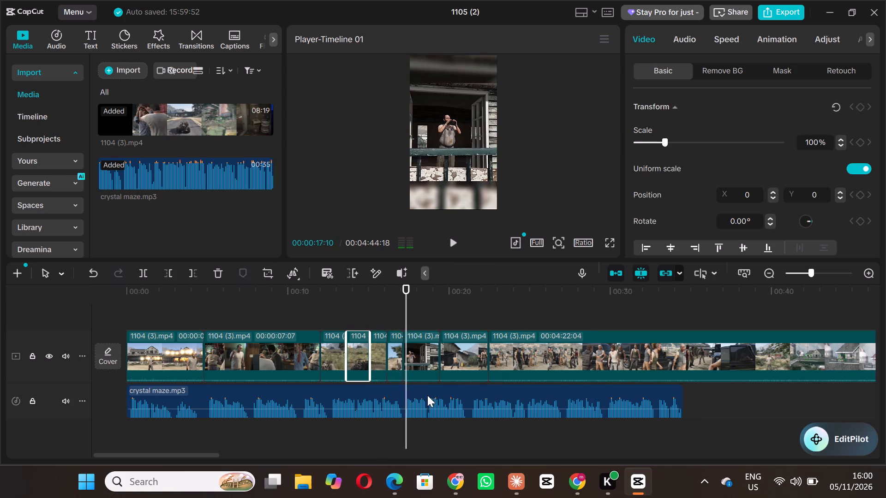
# Examine the one-second clip of the running man and its cut to the man with binoculars closely against the audio waveform.
pyautogui.keyDown('ctrl'); pyautogui.scroll(5, 347, 338); pyautogui.keyUp('ctrl')
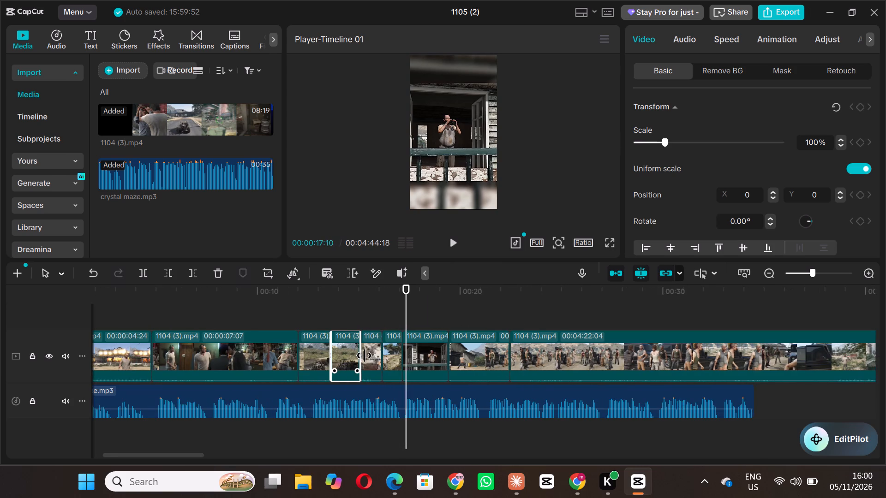
pyautogui.keyDown('ctrl'); pyautogui.scroll(20, 377, 357); pyautogui.keyUp('ctrl')
pyautogui.keyDown('ctrl'); pyautogui.scroll(2, 377, 357); pyautogui.keyUp('ctrl')
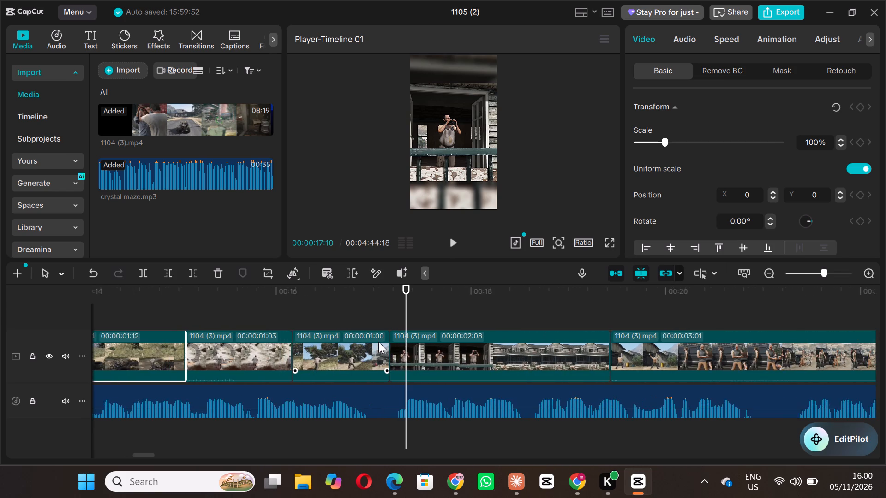
pyautogui.keyDown('ctrl'); pyautogui.scroll(9, 378, 342); pyautogui.keyUp('ctrl')
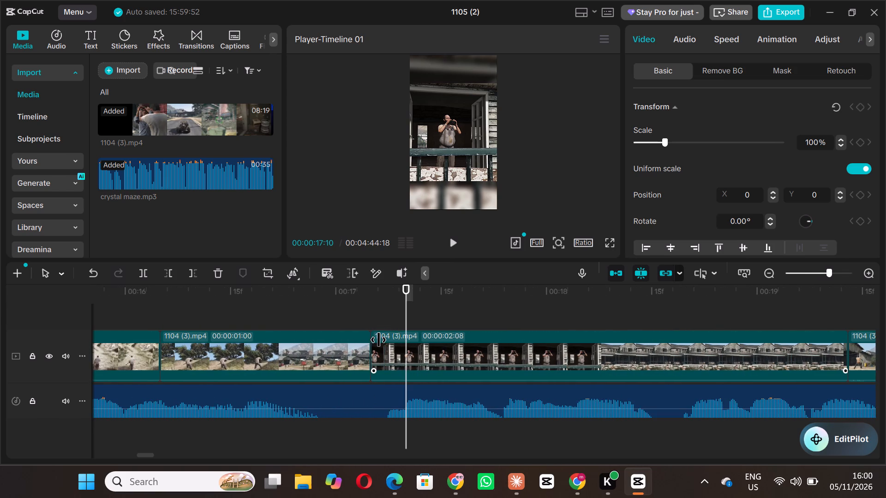
pyautogui.keyDown('ctrl'); pyautogui.scroll(3, 378, 340); pyautogui.keyUp('ctrl')
pyautogui.moveTo(405, 292); pyautogui.dragTo(371, 303)
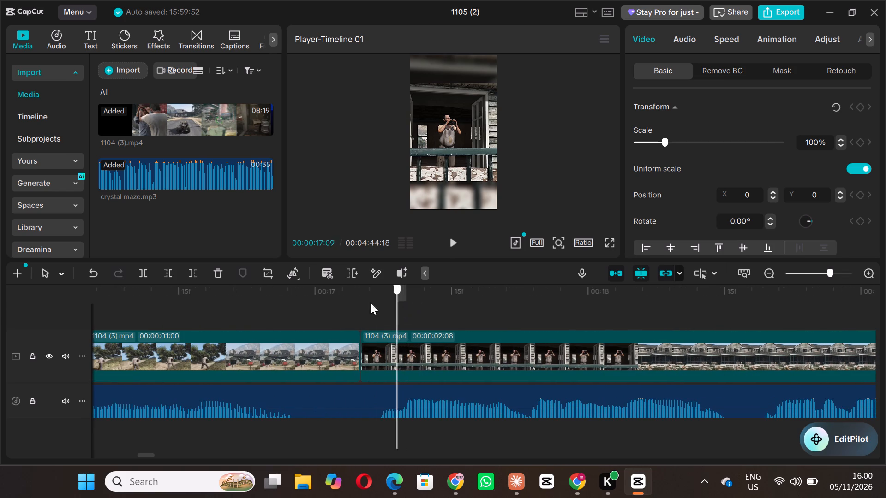
pyautogui.moveTo(371, 303); pyautogui.dragTo(115, 303)
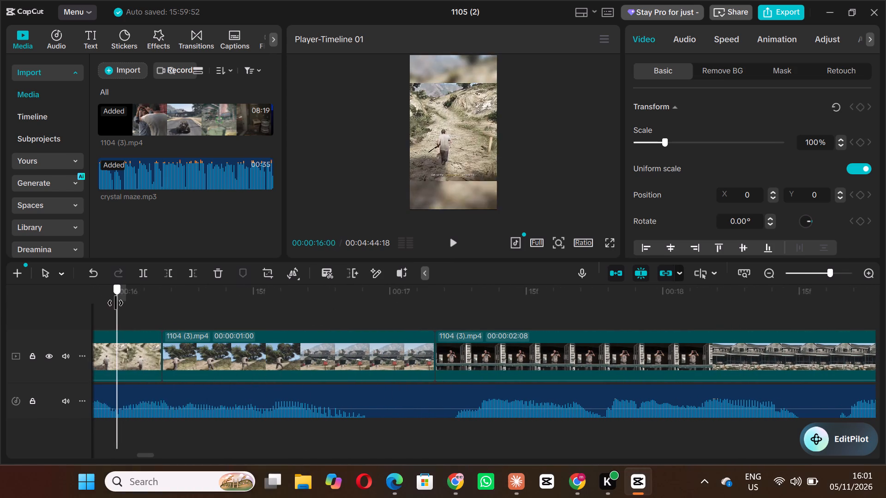
pyautogui.moveTo(115, 303); pyautogui.dragTo(261, 312)
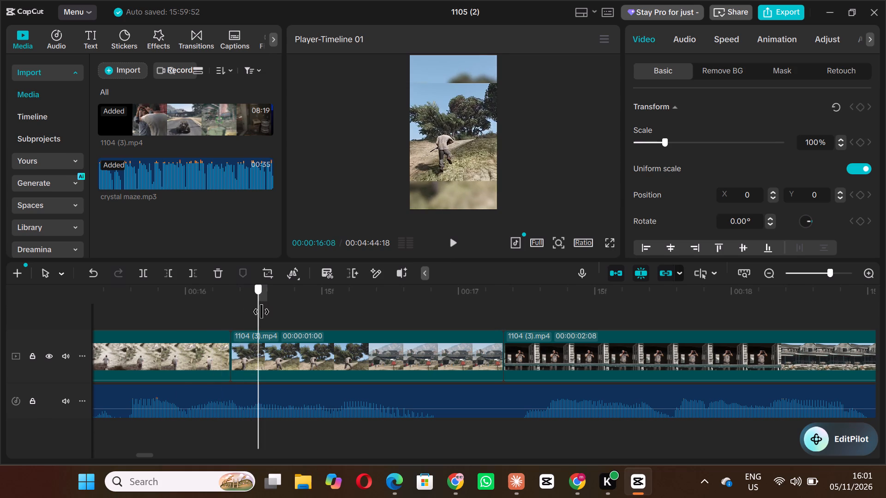
pyautogui.moveTo(261, 312); pyautogui.dragTo(277, 312)
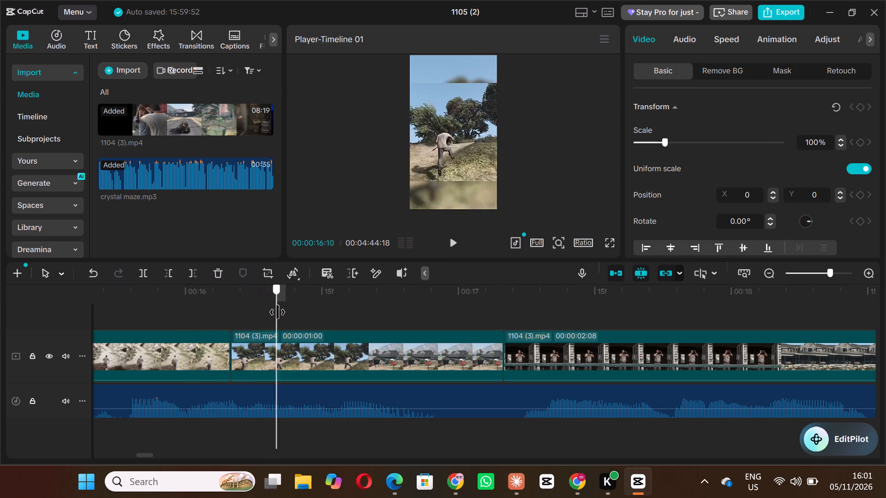
pyautogui.moveTo(277, 312); pyautogui.dragTo(330, 323)
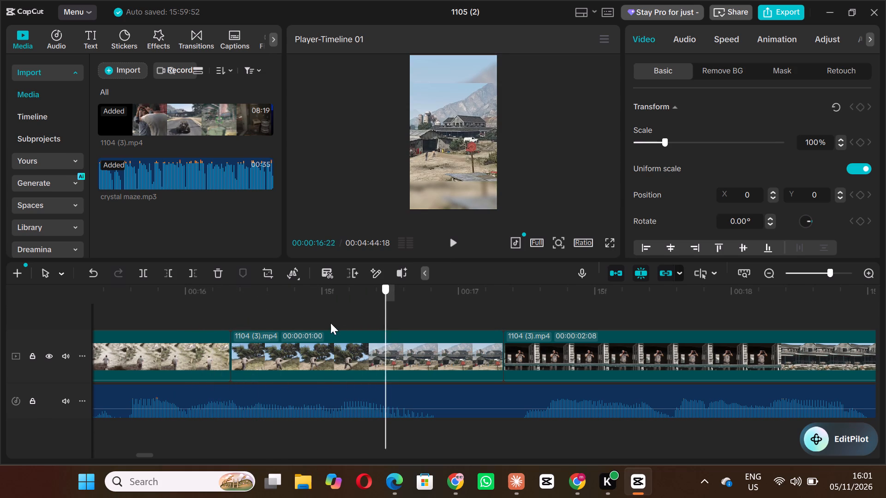
pyautogui.moveTo(330, 323); pyautogui.dragTo(179, 323)
pyautogui.press('space')
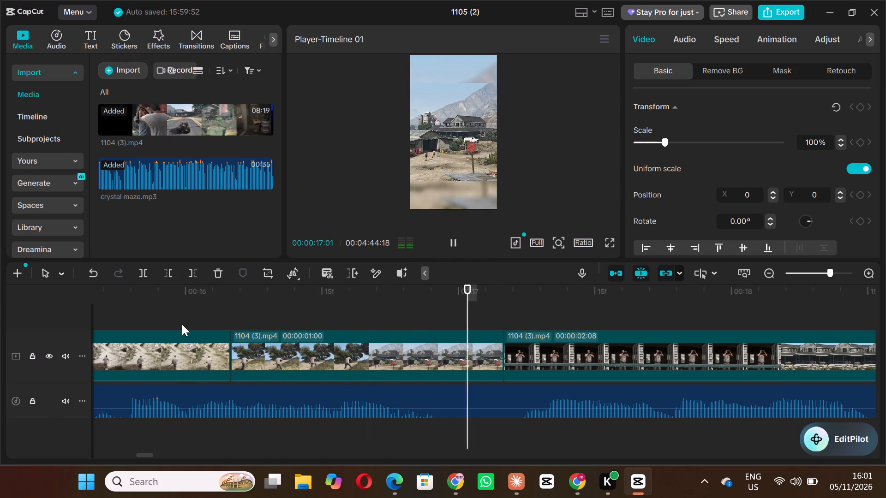
pyautogui.press('space')
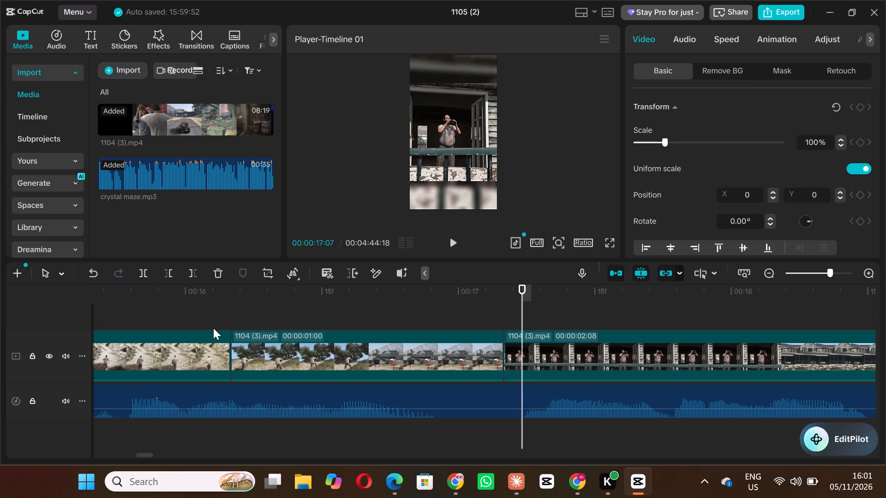
# Replay and scrub from the man with binoculars through the house exterior to the shirtless man's clip, checking the cut against the audio.
pyautogui.press('space')
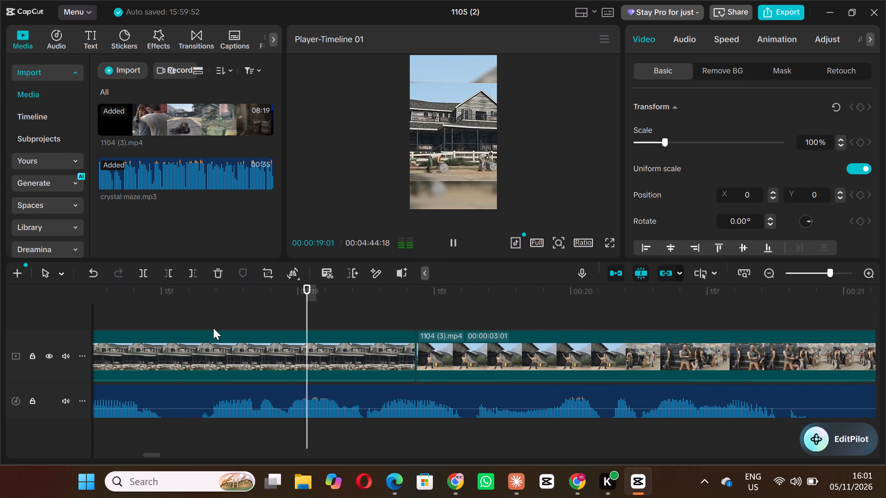
pyautogui.press('space')
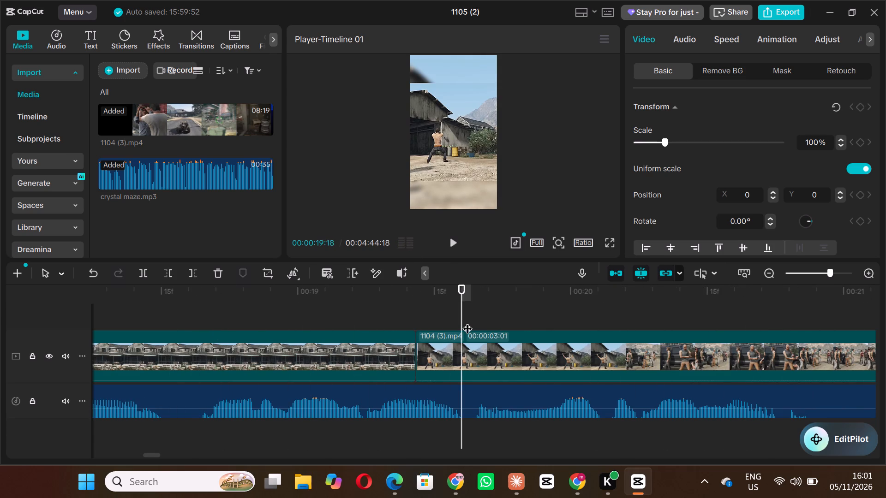
pyautogui.moveTo(462, 293); pyautogui.dragTo(572, 296)
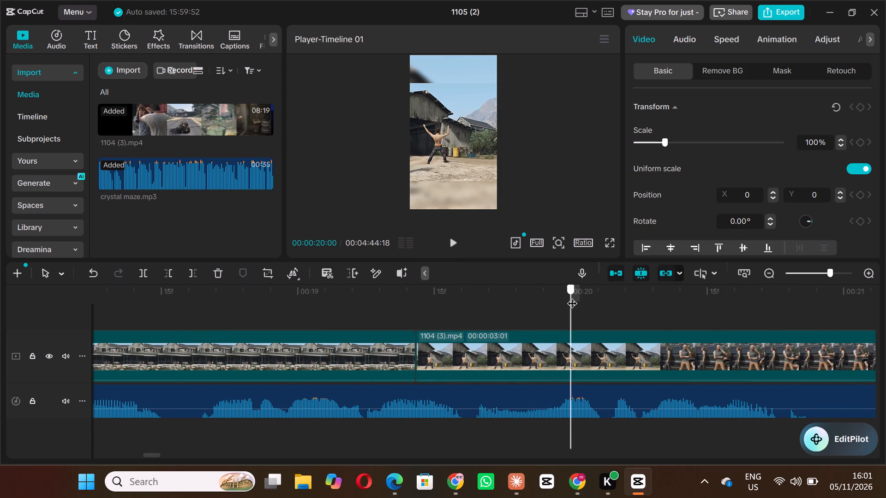
pyautogui.moveTo(572, 296); pyautogui.dragTo(332, 305)
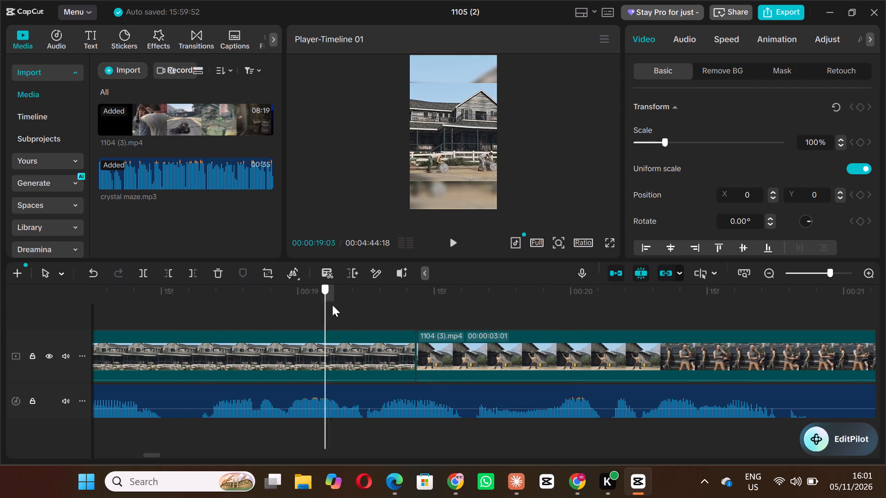
pyautogui.moveTo(332, 305); pyautogui.dragTo(417, 310)
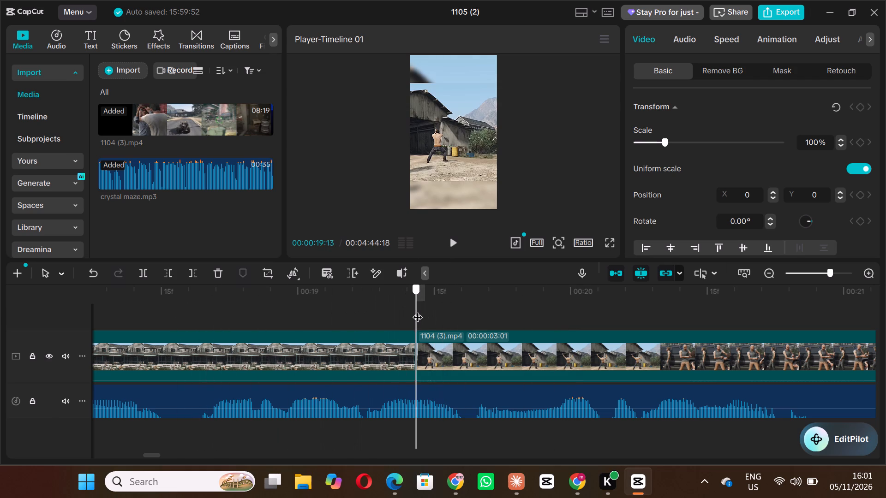
pyautogui.moveTo(417, 310); pyautogui.dragTo(276, 320)
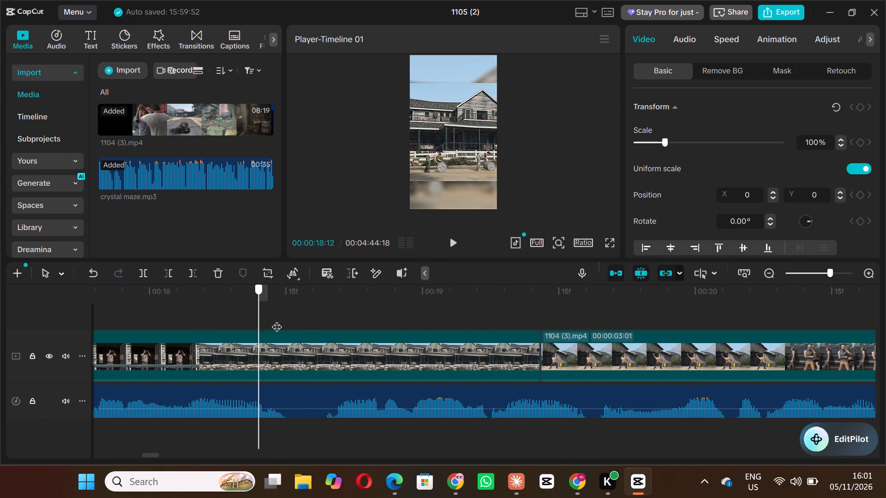
pyautogui.moveTo(276, 320); pyautogui.dragTo(544, 316)
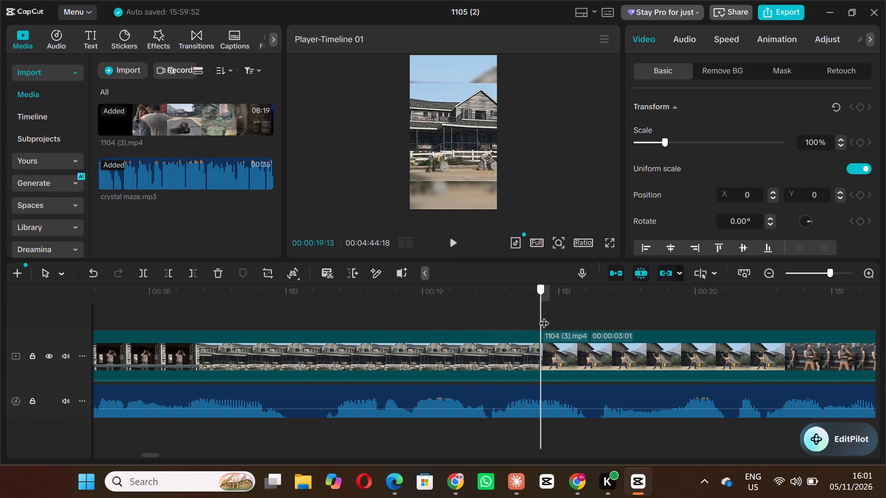
pyautogui.moveTo(544, 316); pyautogui.dragTo(664, 301)
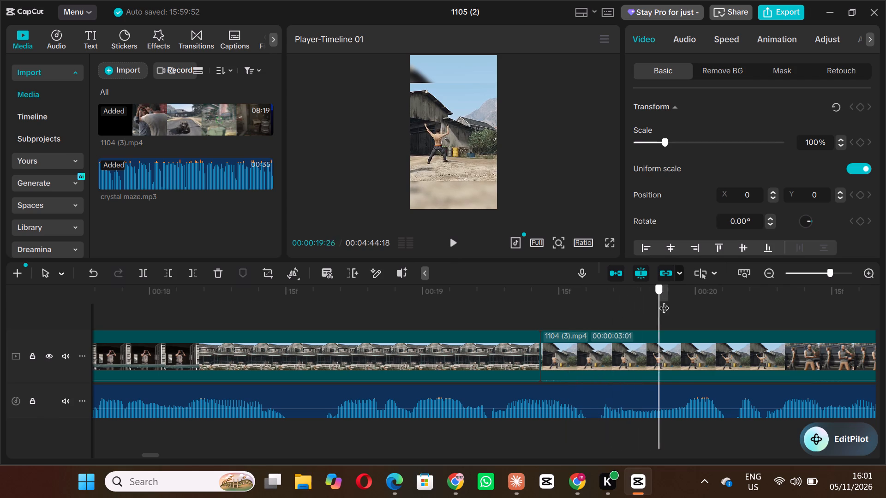
pyautogui.moveTo(664, 301); pyautogui.dragTo(739, 286)
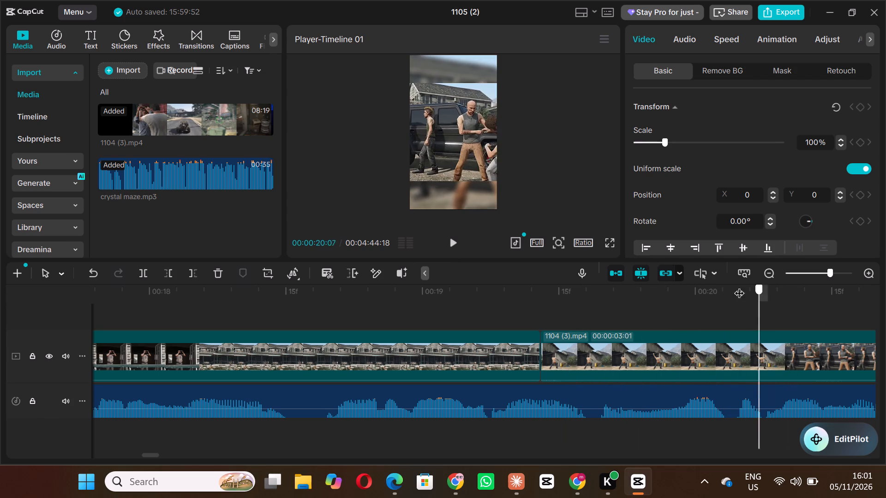
pyautogui.moveTo(739, 286); pyautogui.dragTo(167, 308)
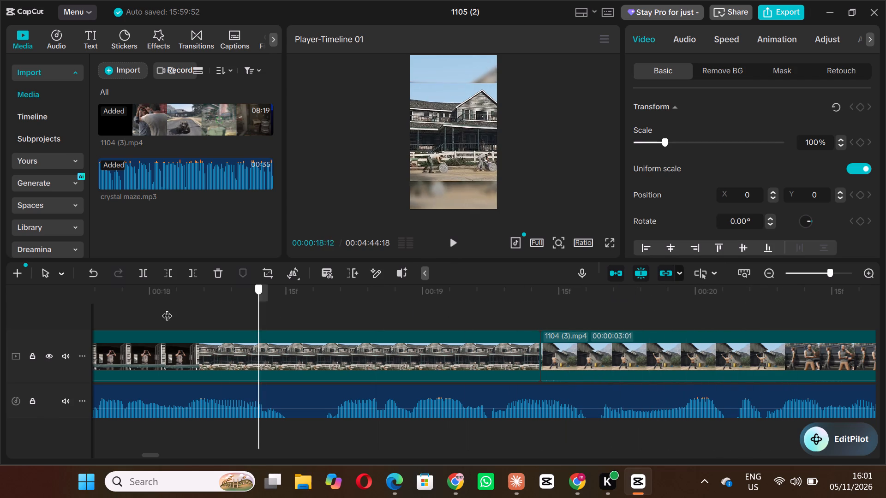
pyautogui.moveTo(167, 308); pyautogui.dragTo(582, 281)
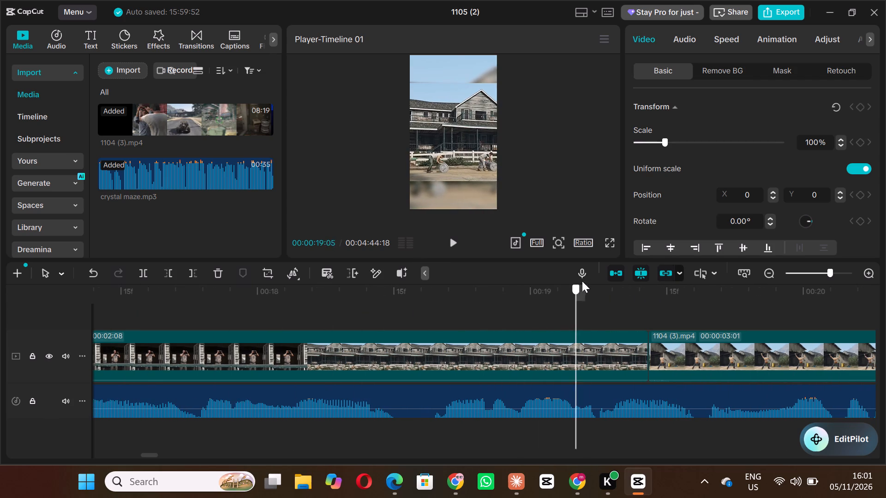
pyautogui.moveTo(582, 281); pyautogui.dragTo(426, 335)
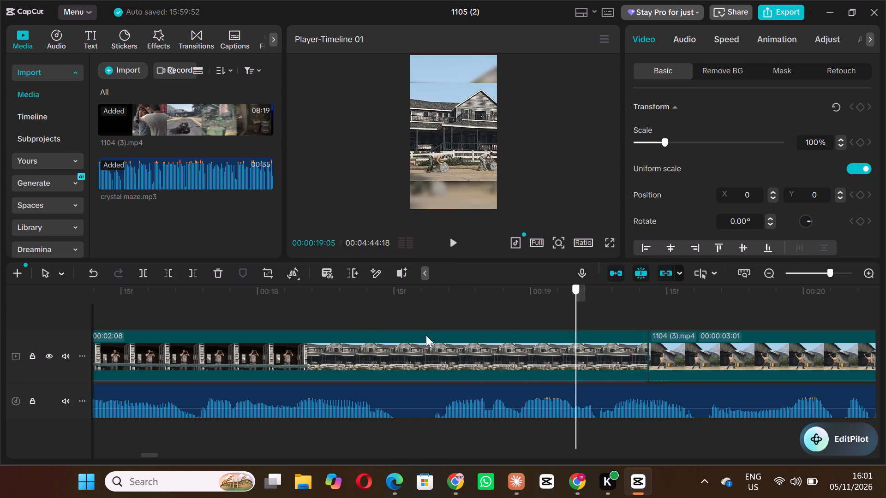
pyautogui.moveTo(426, 335); pyautogui.dragTo(177, 360)
pyautogui.press('space')
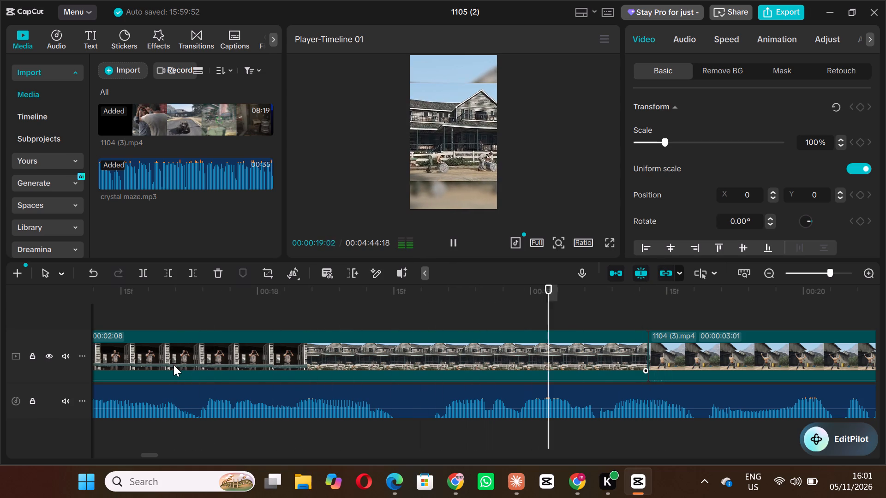
pyautogui.press('space')
pyautogui.click(716, 362)
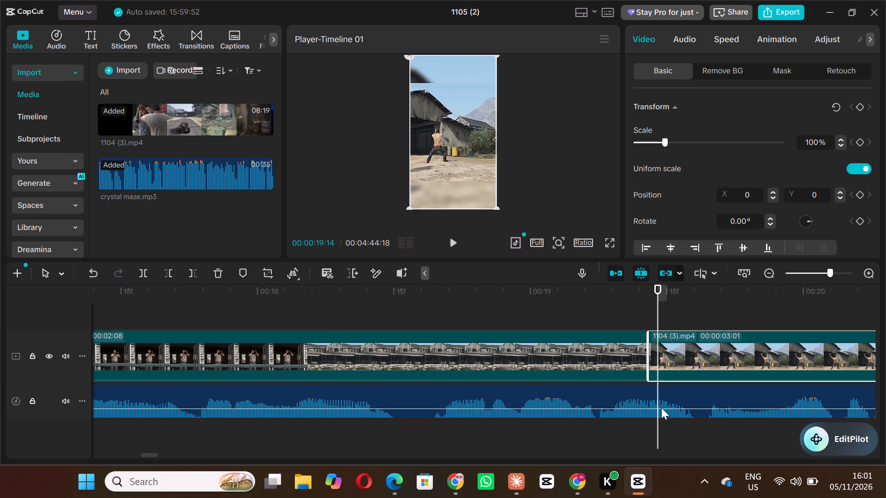
# Trim away the start of the long remaining clip up to the bald man running beside the dark vehicle, at 00:00:33:18.
pyautogui.moveTo(658, 286); pyautogui.dragTo(656, 290)
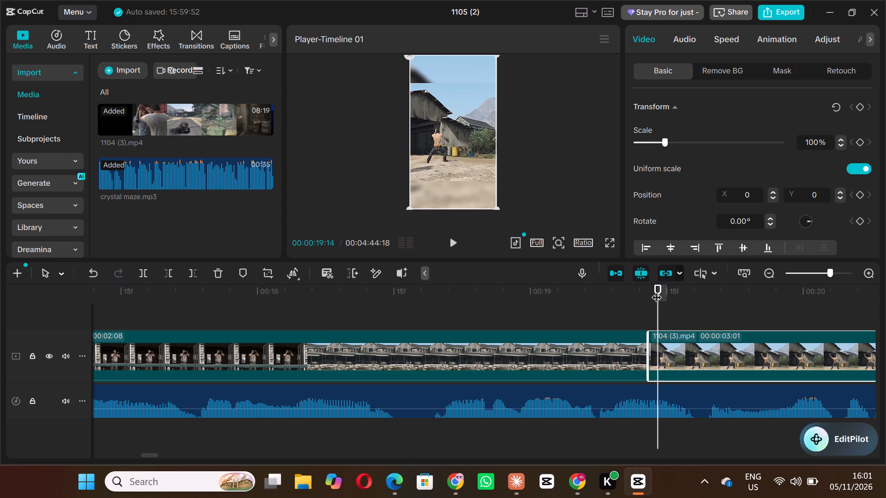
pyautogui.moveTo(656, 290); pyautogui.dragTo(885, 279)
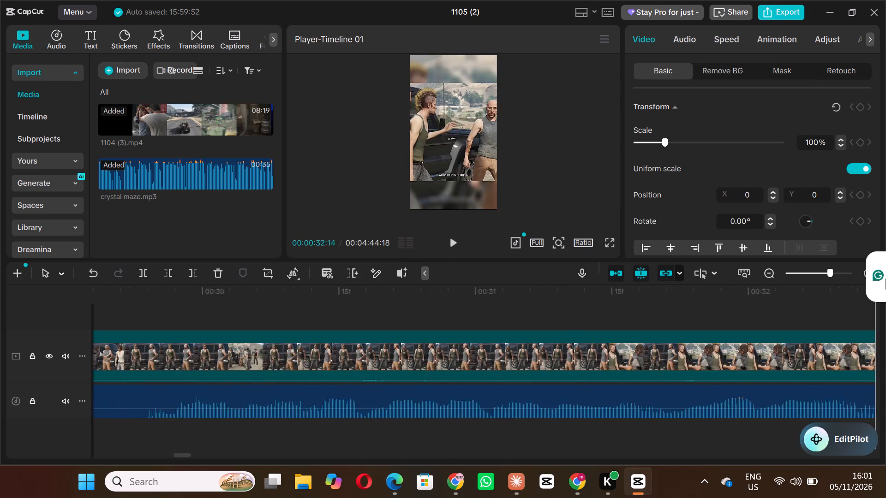
pyautogui.moveTo(885, 279); pyautogui.dragTo(866, 279)
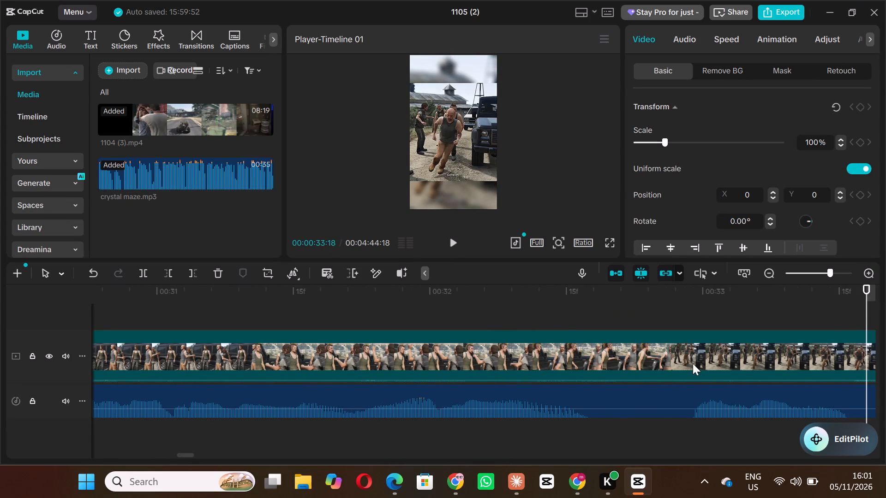
pyautogui.press('q')
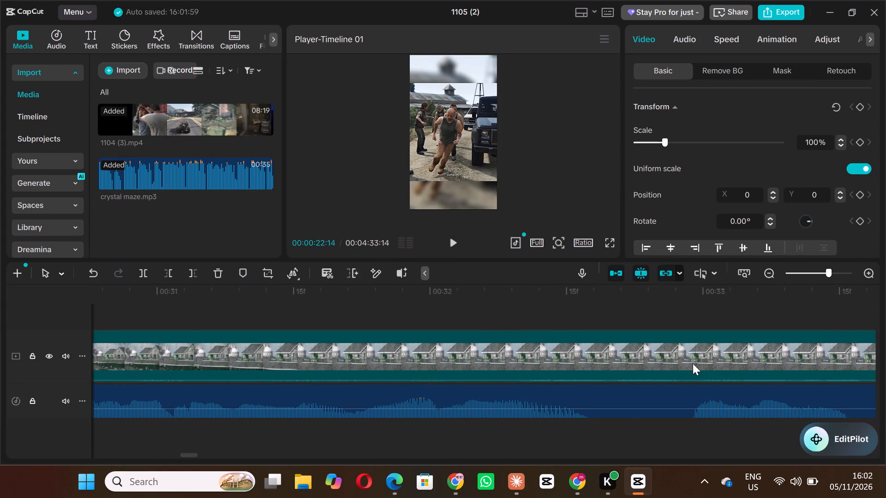
# Review the sniper footage and trim the start of the long remaining clip up to the scoped view at about 00:59.
pyautogui.press('space')
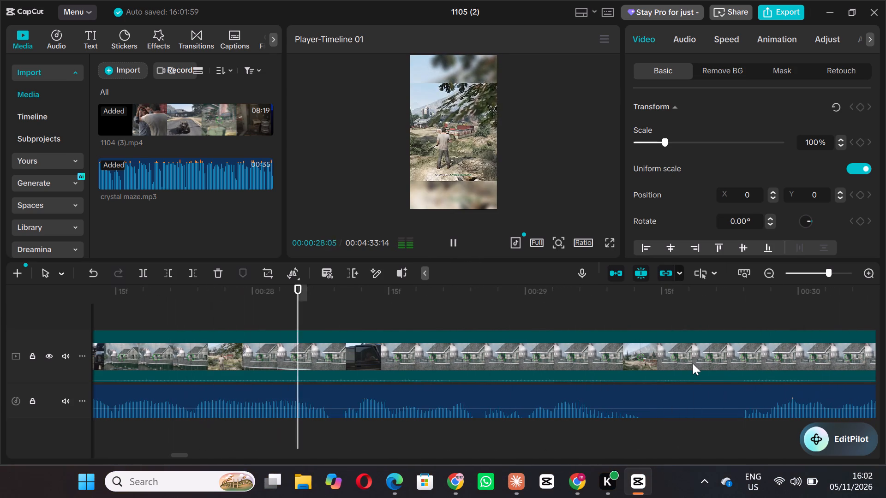
pyautogui.press('space')
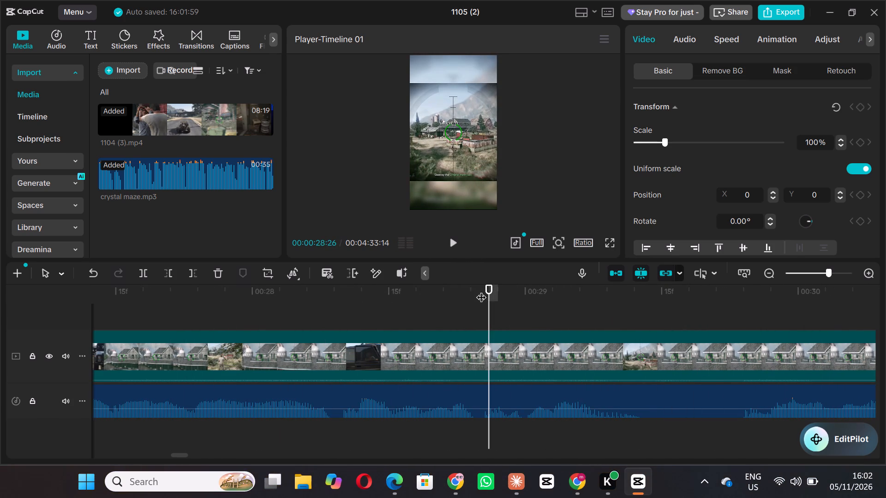
pyautogui.moveTo(488, 286); pyautogui.dragTo(629, 287)
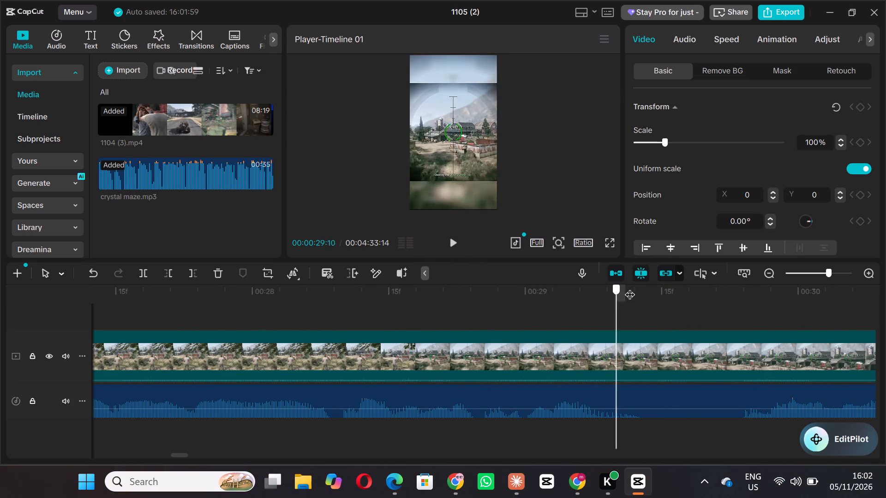
pyautogui.moveTo(629, 287); pyautogui.dragTo(885, 268)
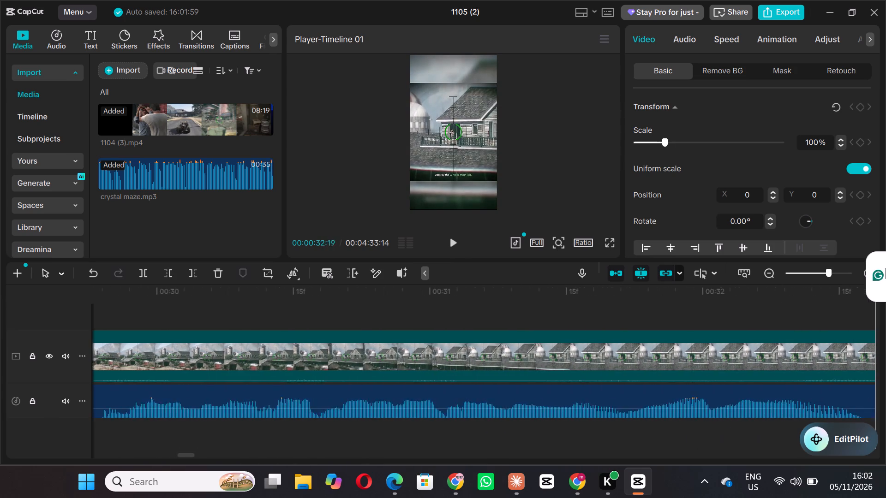
pyautogui.moveTo(885, 268); pyautogui.dragTo(861, 273)
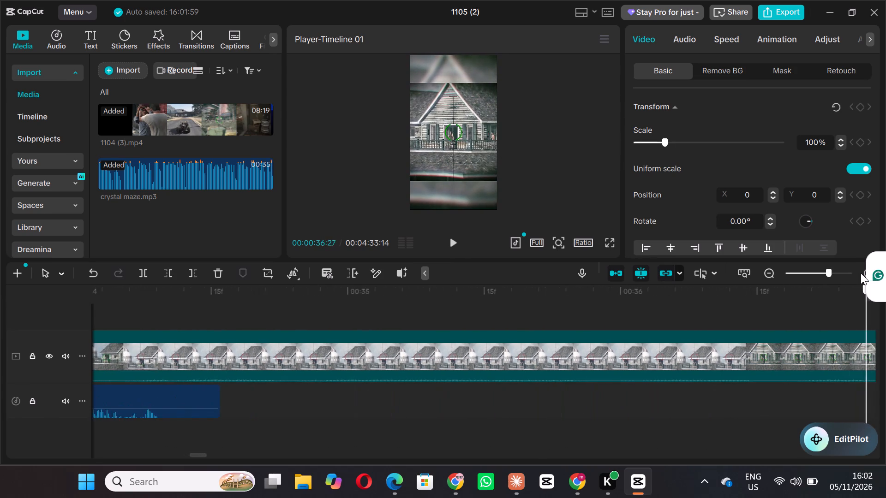
pyautogui.moveTo(861, 273); pyautogui.dragTo(766, 273)
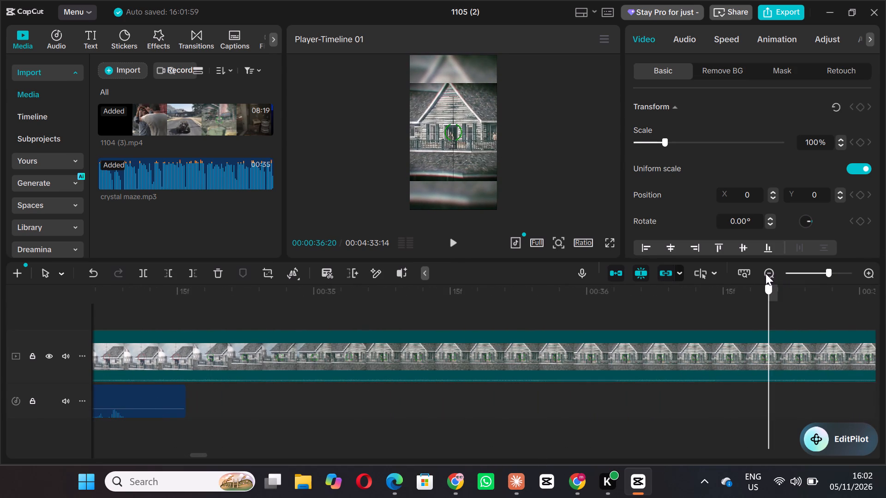
pyautogui.moveTo(766, 273); pyautogui.dragTo(885, 267)
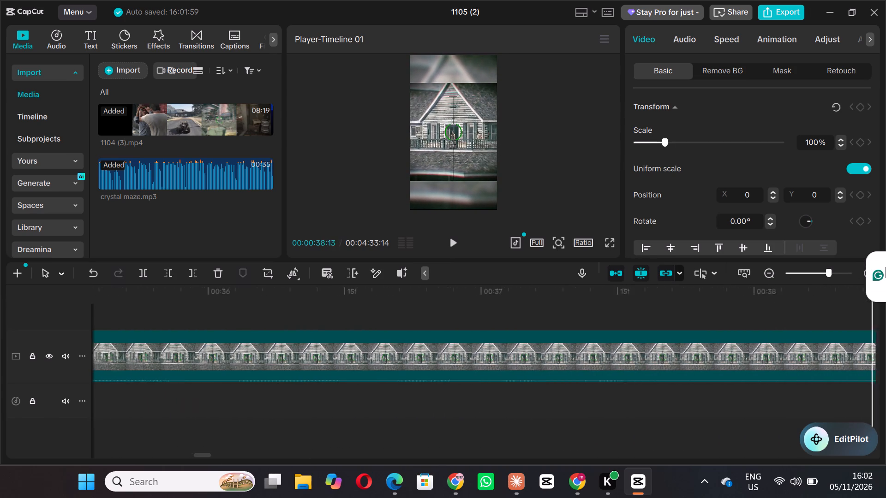
pyautogui.moveTo(885, 267); pyautogui.dragTo(885, 267)
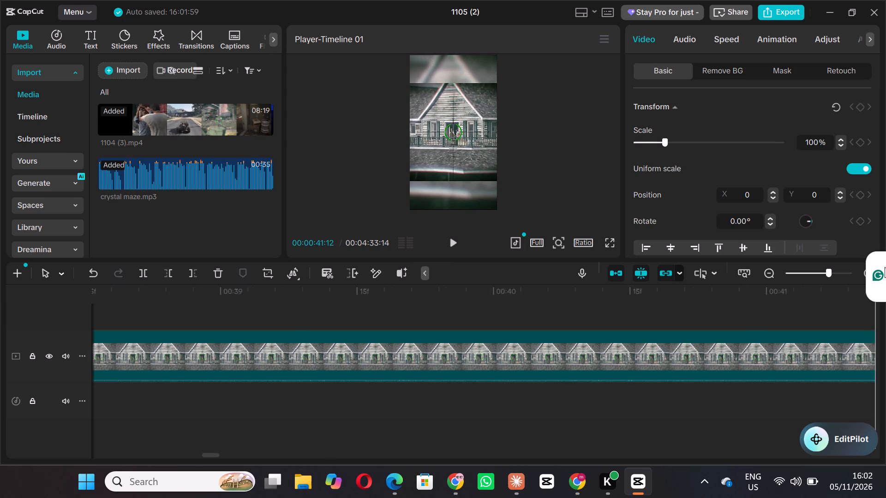
pyautogui.moveTo(885, 267); pyautogui.dragTo(707, 280)
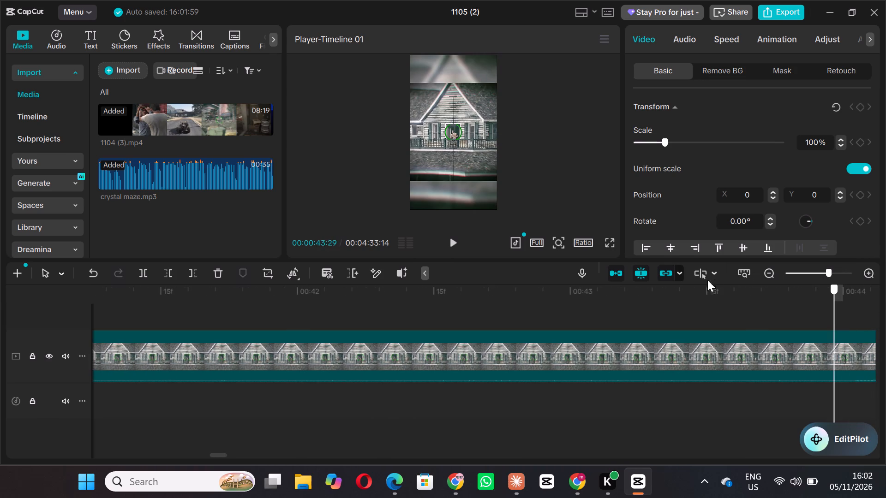
pyautogui.moveTo(707, 280); pyautogui.dragTo(584, 290)
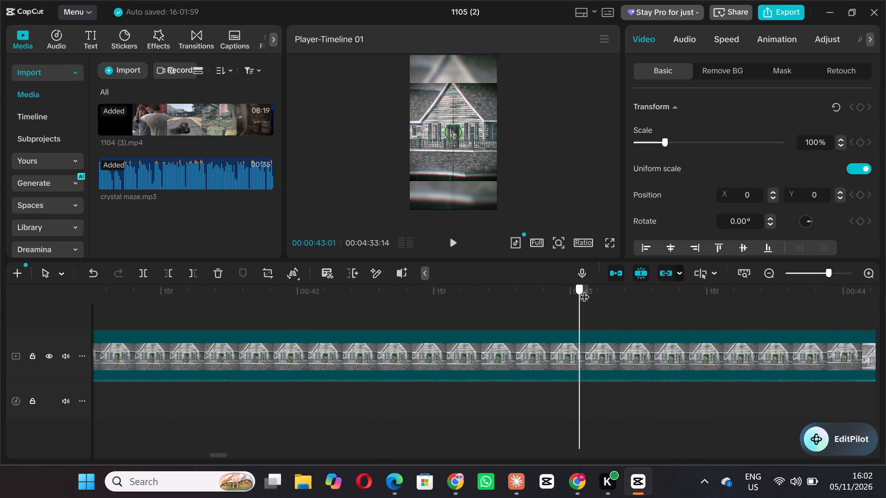
pyautogui.moveTo(584, 290); pyautogui.dragTo(885, 286)
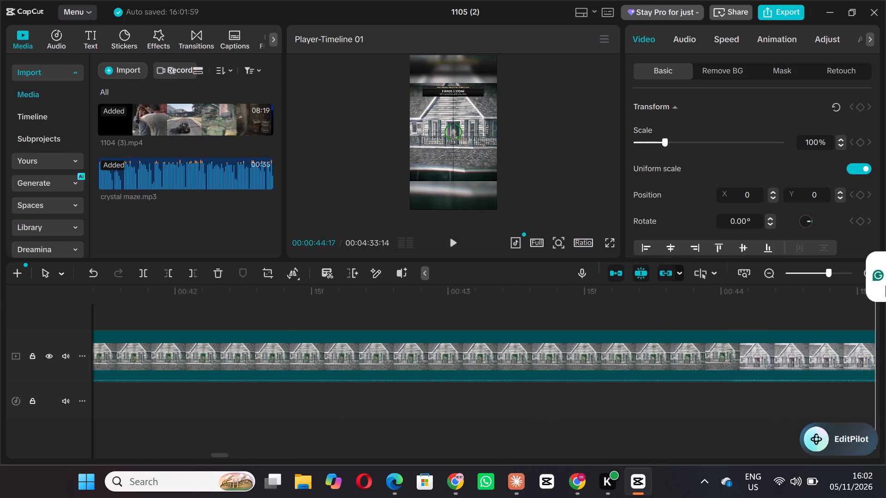
pyautogui.moveTo(885, 286); pyautogui.dragTo(885, 285)
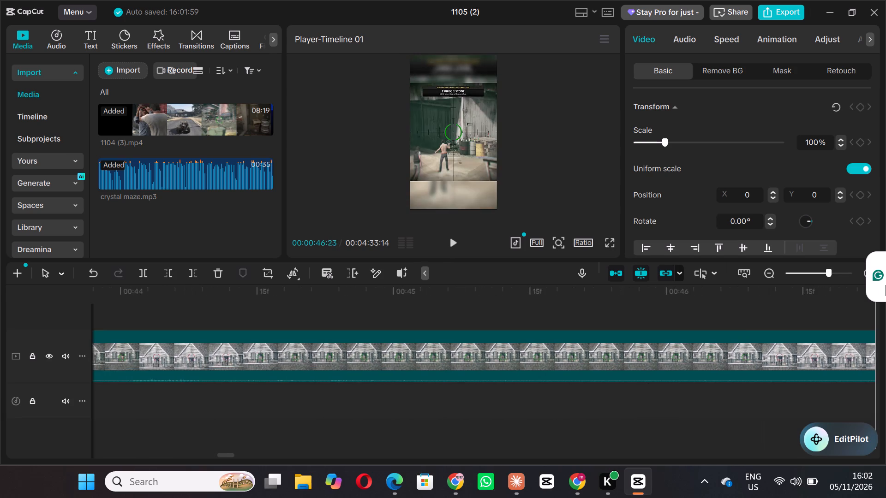
pyautogui.moveTo(885, 285); pyautogui.dragTo(885, 287)
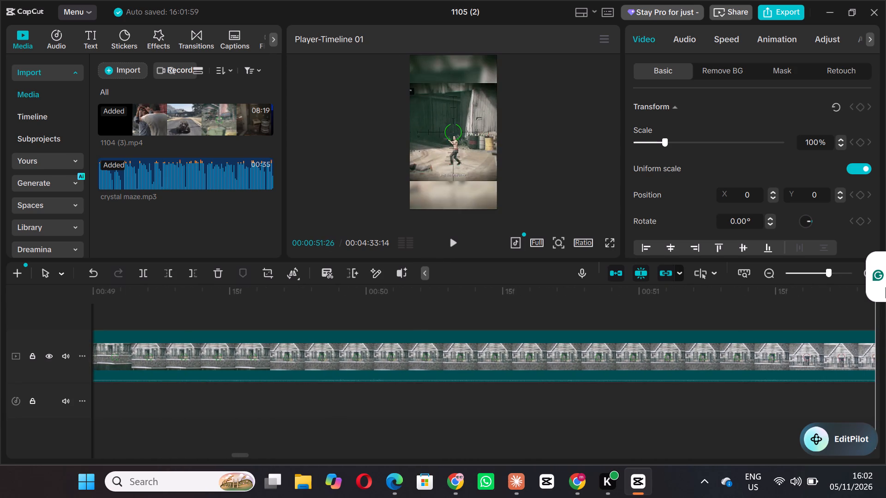
pyautogui.moveTo(885, 287); pyautogui.dragTo(877, 294)
pyautogui.press('q')
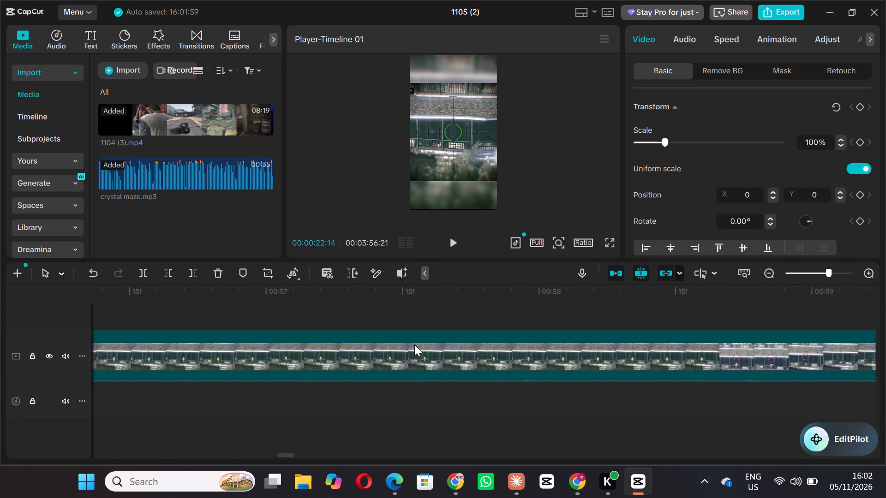
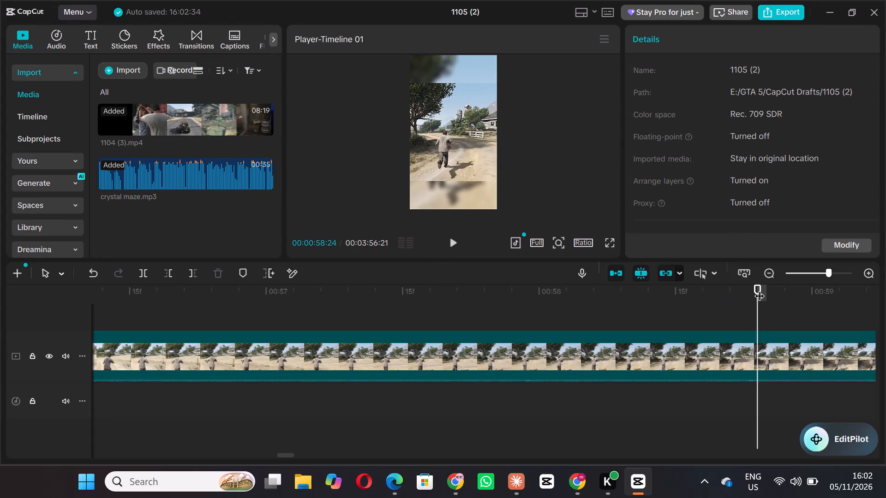
# Trim away the start of the long remaining clip, past the farmhouse shootout, up to the man in the dim room at 00:01:44:26.
pyautogui.moveTo(759, 289); pyautogui.dragTo(418, 295)
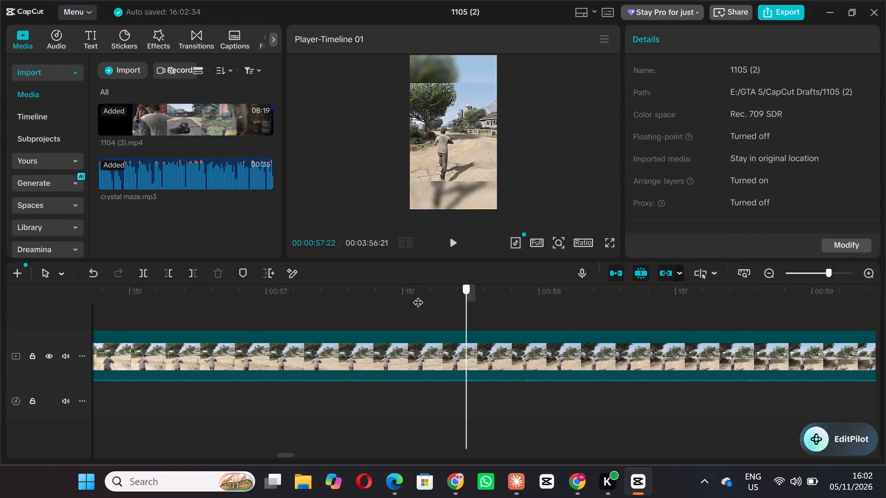
pyautogui.moveTo(418, 295); pyautogui.dragTo(885, 271)
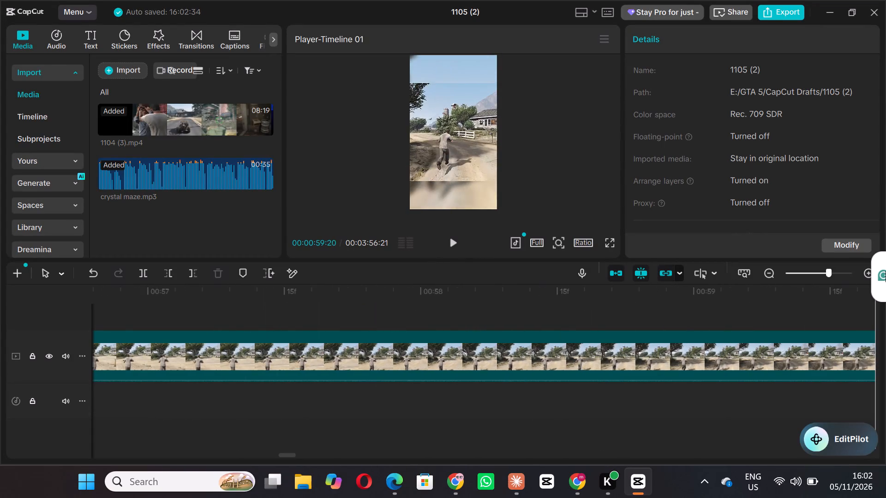
pyautogui.moveTo(885, 271); pyautogui.dragTo(885, 265)
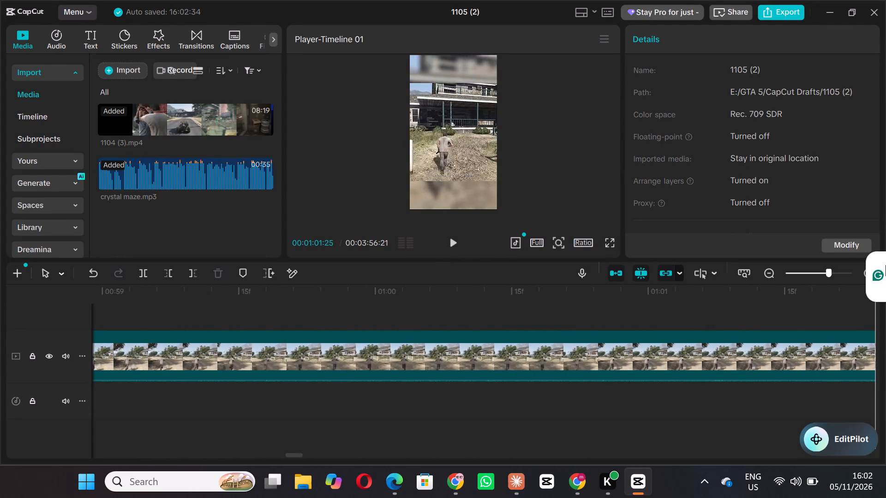
pyautogui.moveTo(885, 265); pyautogui.dragTo(885, 266)
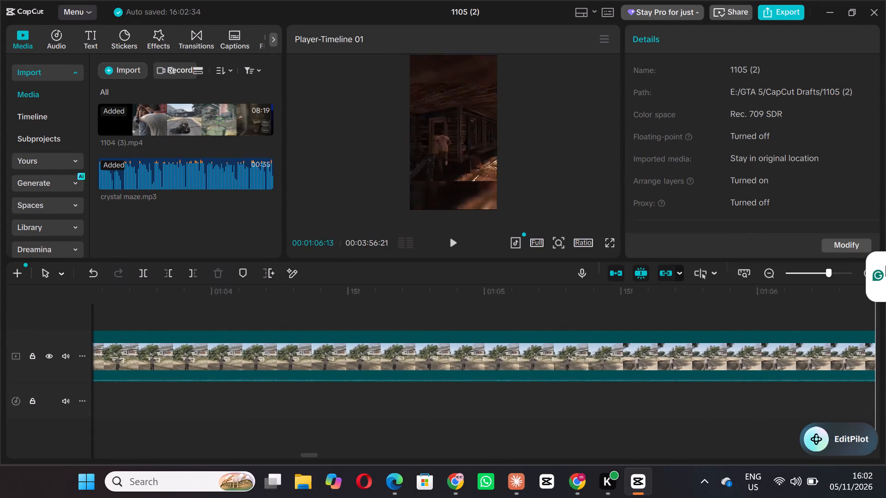
pyautogui.moveTo(885, 266); pyautogui.dragTo(882, 270)
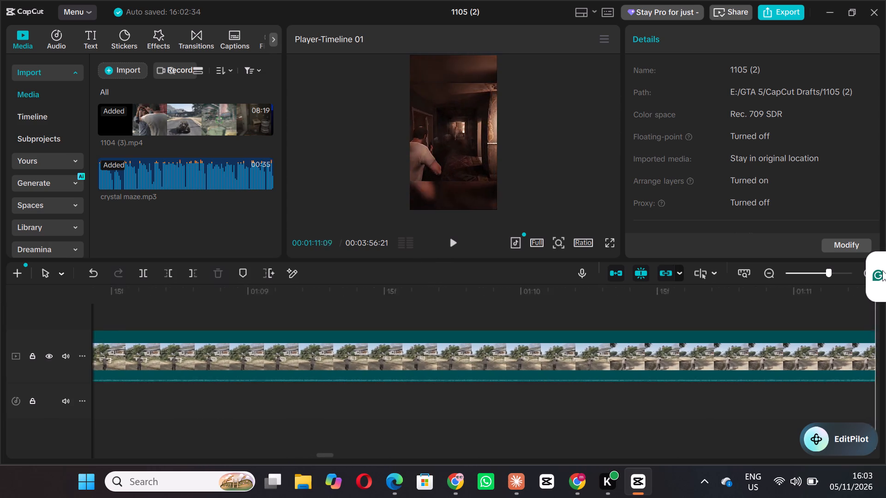
pyautogui.moveTo(882, 270); pyautogui.dragTo(882, 271)
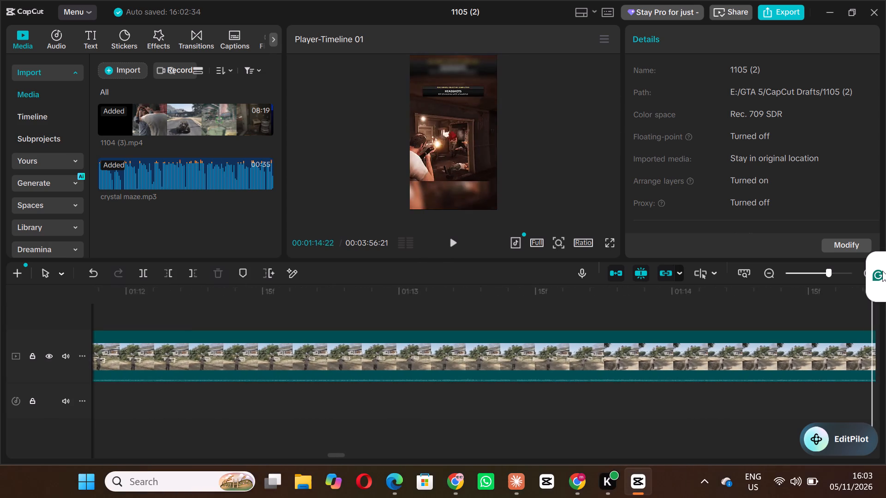
pyautogui.moveTo(882, 271); pyautogui.dragTo(882, 271)
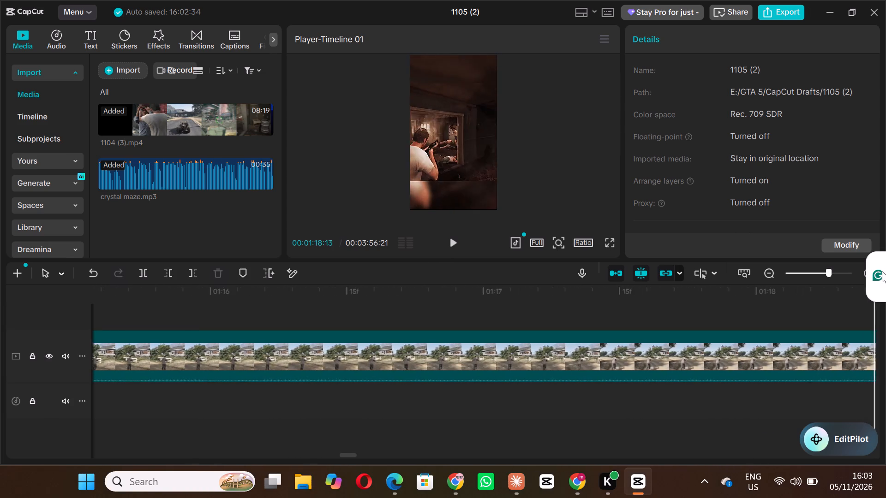
pyautogui.moveTo(882, 271); pyautogui.dragTo(885, 275)
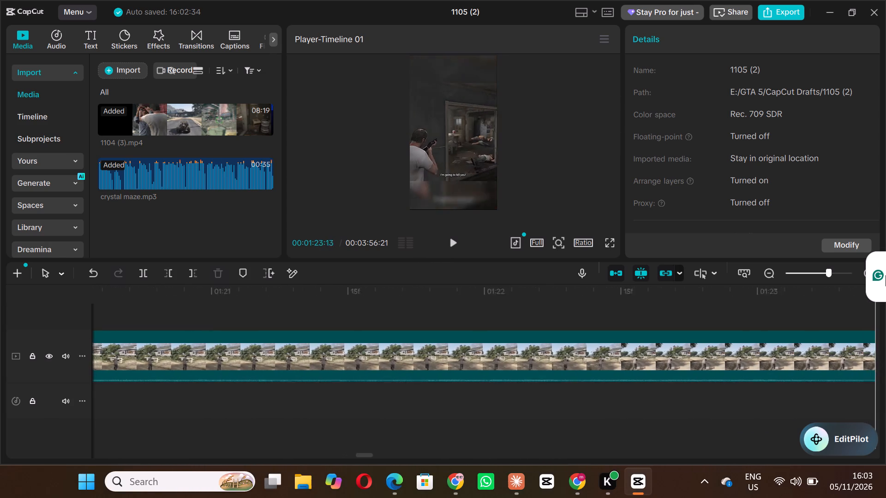
pyautogui.moveTo(885, 275); pyautogui.dragTo(885, 285)
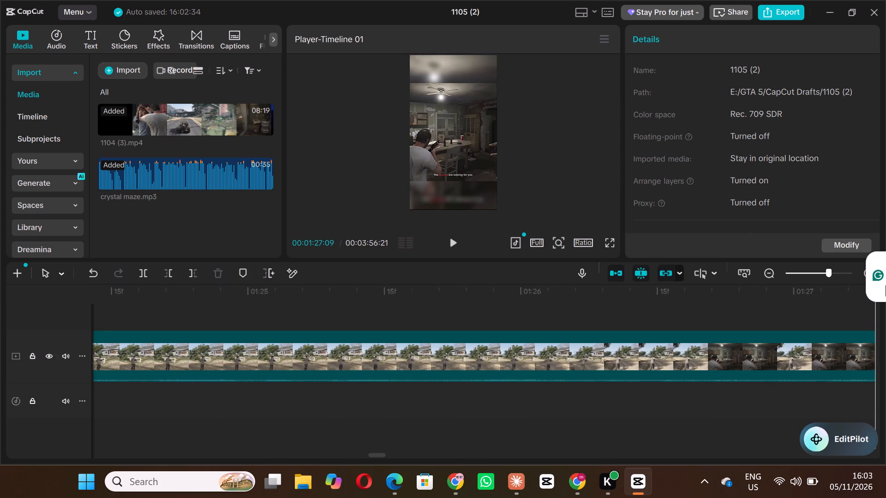
pyautogui.moveTo(885, 285); pyautogui.dragTo(878, 261)
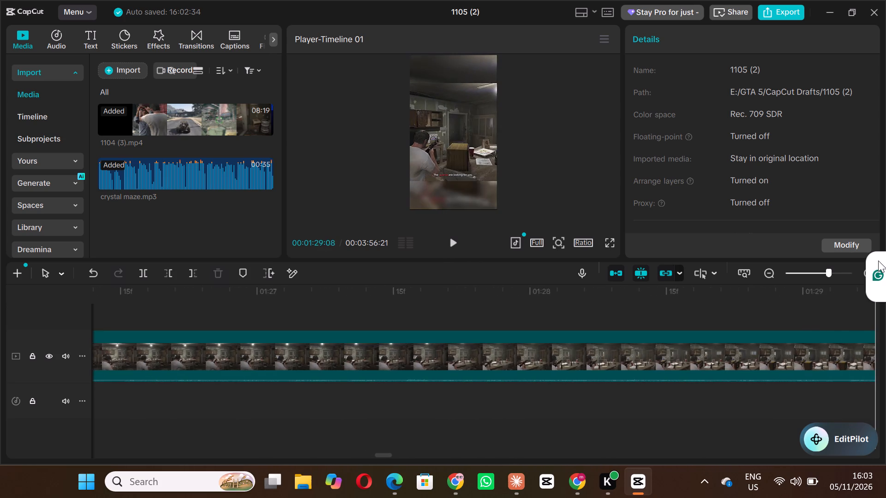
pyautogui.moveTo(878, 261); pyautogui.dragTo(868, 314)
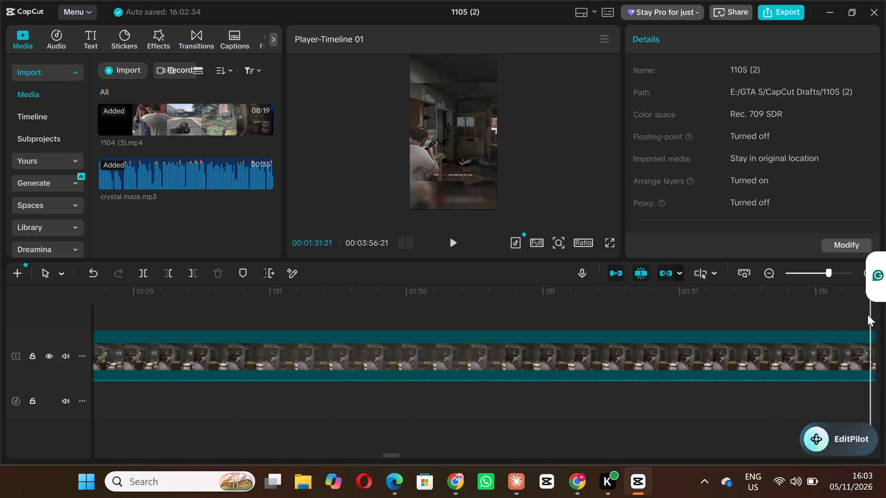
pyautogui.moveTo(868, 314); pyautogui.dragTo(885, 296)
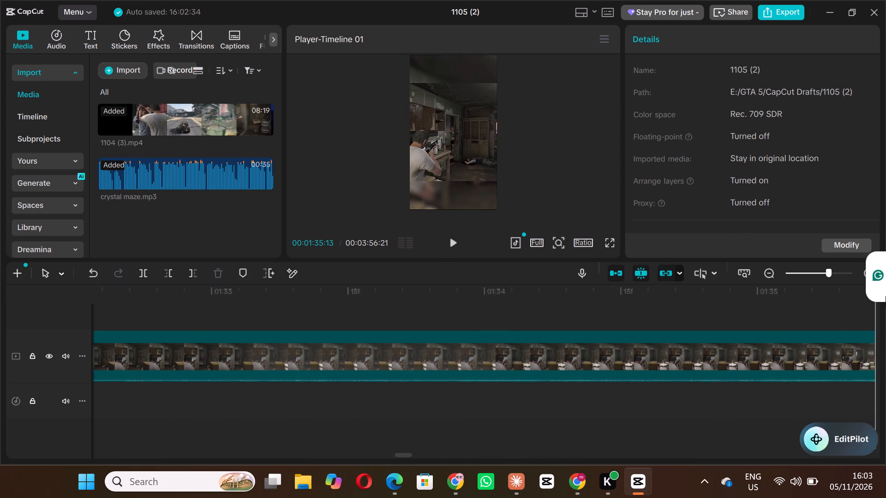
pyautogui.moveTo(885, 296); pyautogui.dragTo(885, 297)
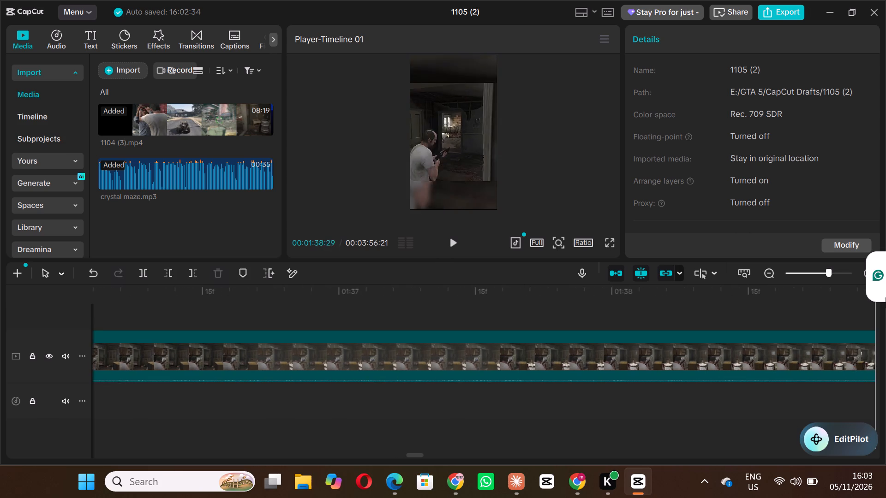
pyautogui.moveTo(885, 297); pyautogui.dragTo(885, 298)
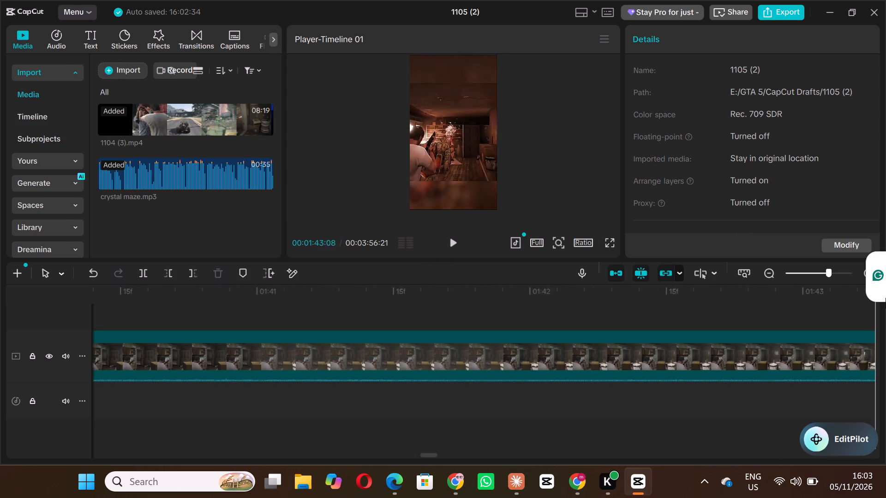
pyautogui.moveTo(885, 298); pyautogui.dragTo(883, 301)
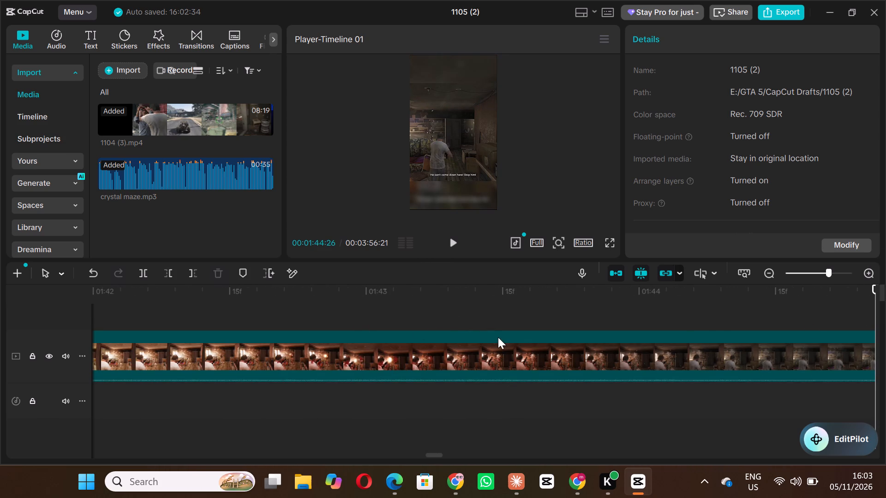
pyautogui.click(508, 350)
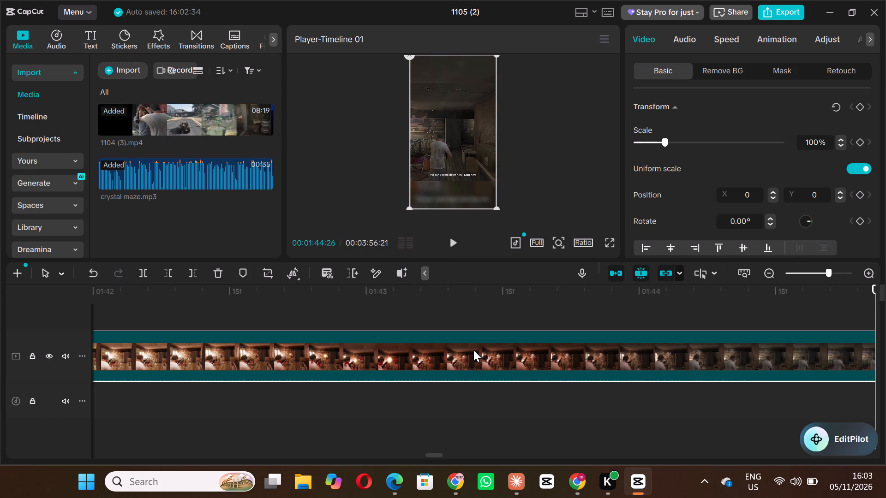
pyautogui.press('q')
# Review the basement footage and trim the long clip's start up to the man holding the red can by the shelves, at 00:00:34:28.
pyautogui.press('space')
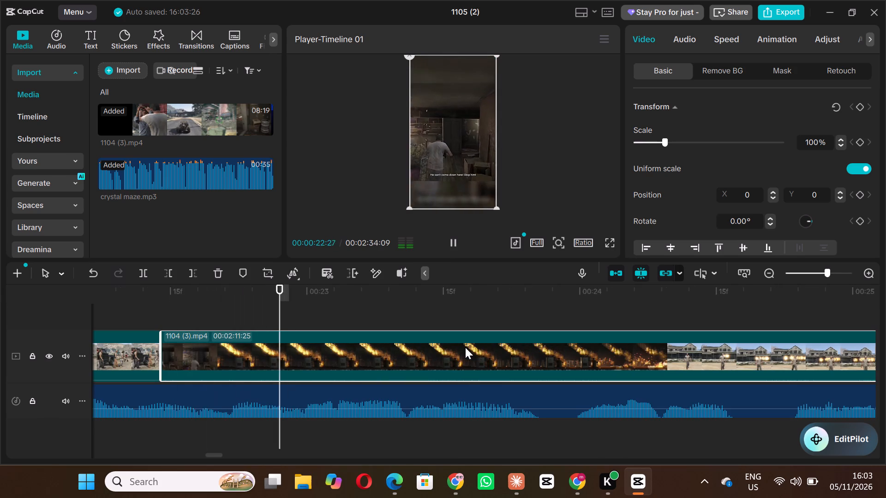
pyautogui.press('space')
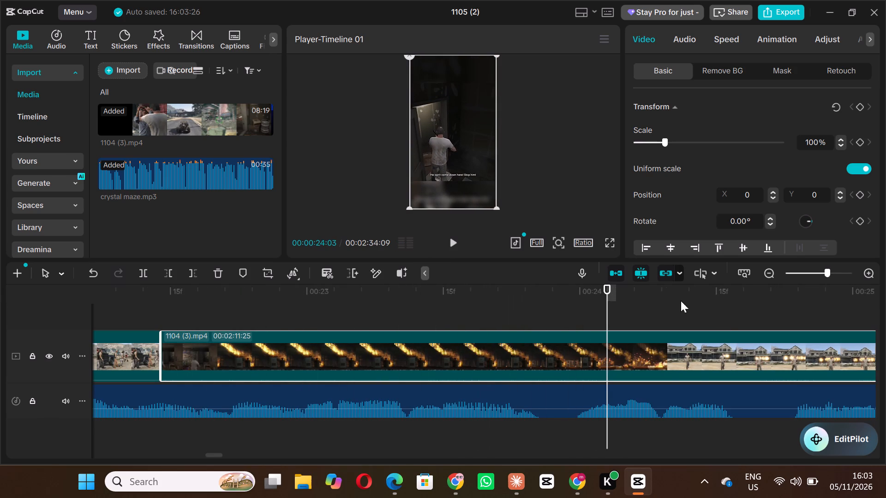
pyautogui.moveTo(606, 288); pyautogui.dragTo(751, 286)
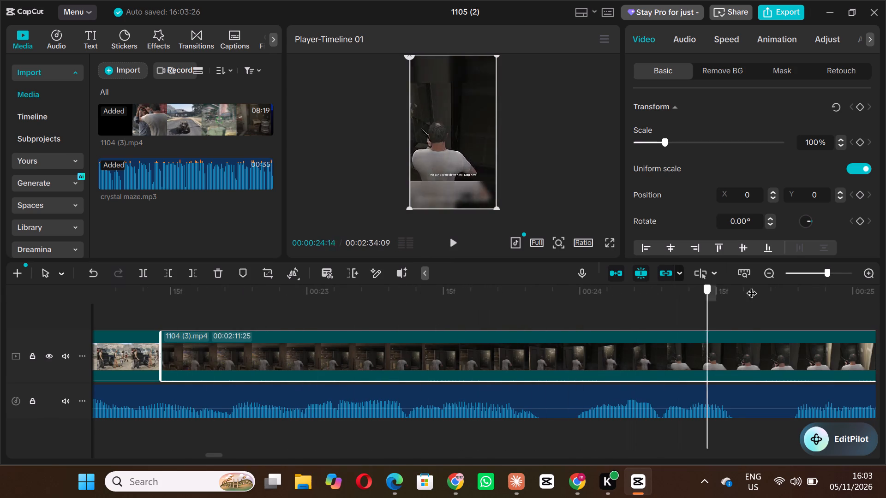
pyautogui.moveTo(751, 286); pyautogui.dragTo(885, 261)
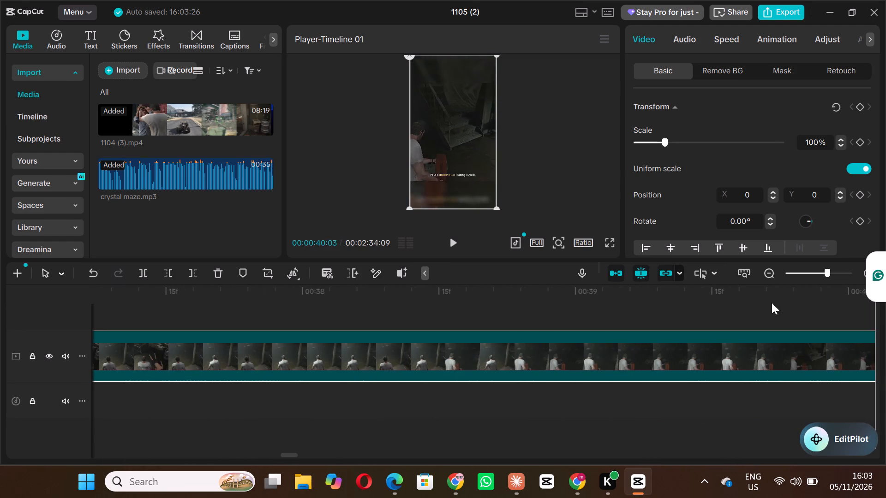
pyautogui.moveTo(875, 286); pyautogui.dragTo(868, 290)
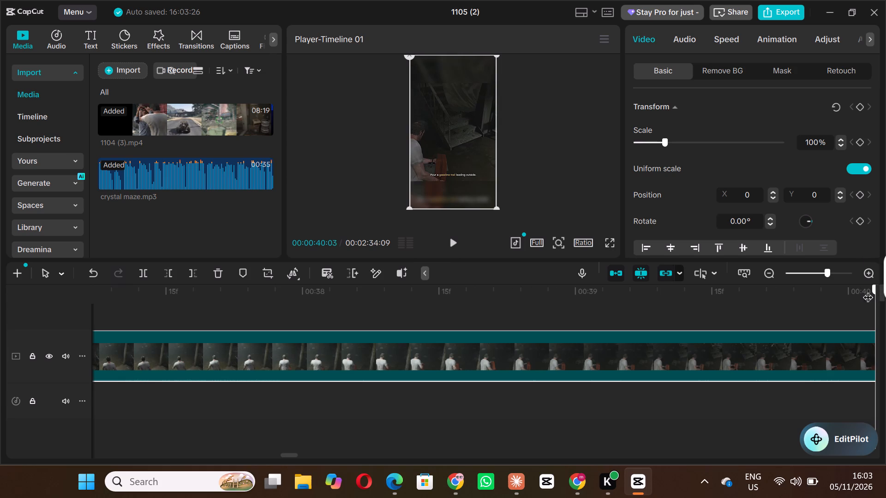
pyautogui.moveTo(868, 290); pyautogui.dragTo(401, 310)
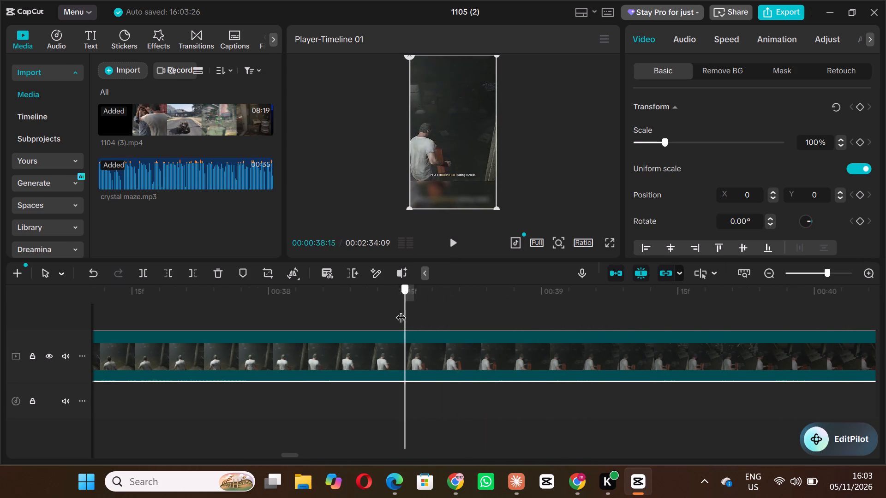
pyautogui.moveTo(401, 310); pyautogui.dragTo(192, 276)
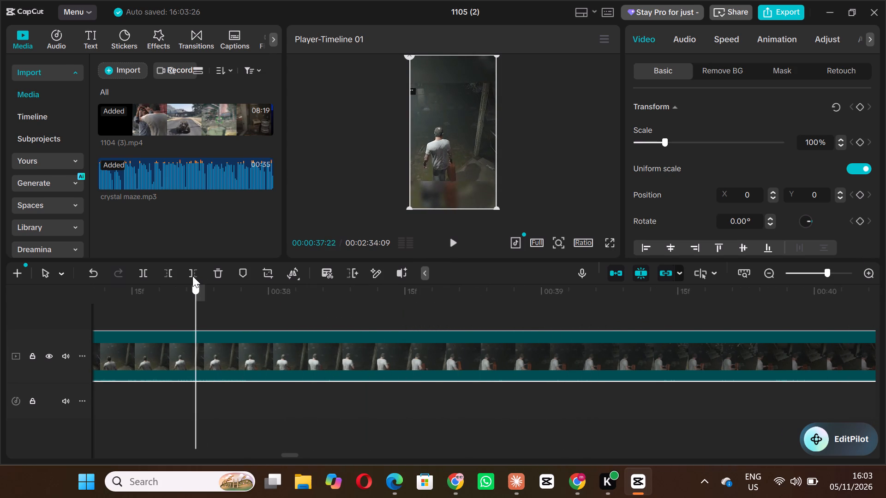
pyautogui.moveTo(192, 276); pyautogui.dragTo(168, 255)
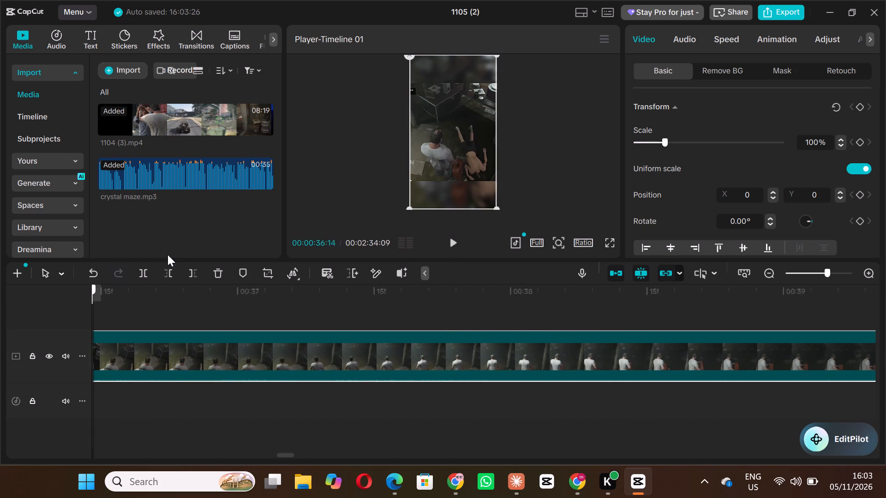
pyautogui.moveTo(168, 255); pyautogui.dragTo(85, 251)
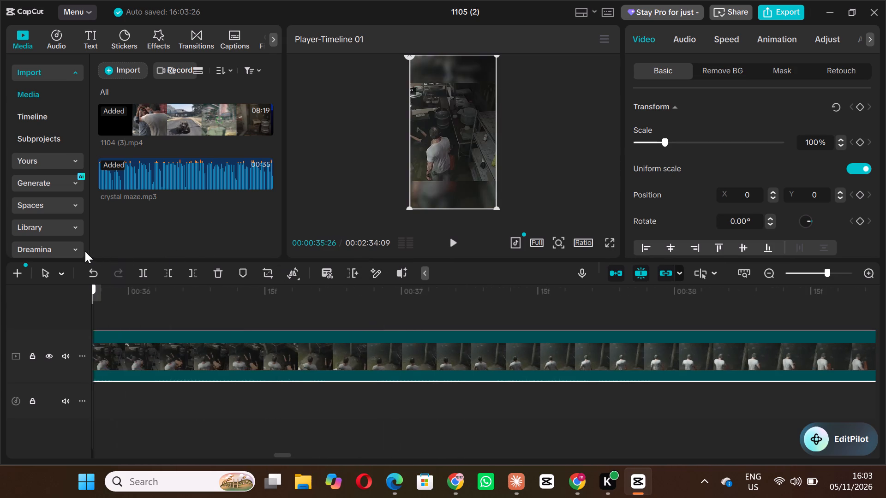
pyautogui.moveTo(85, 251); pyautogui.dragTo(120, 251)
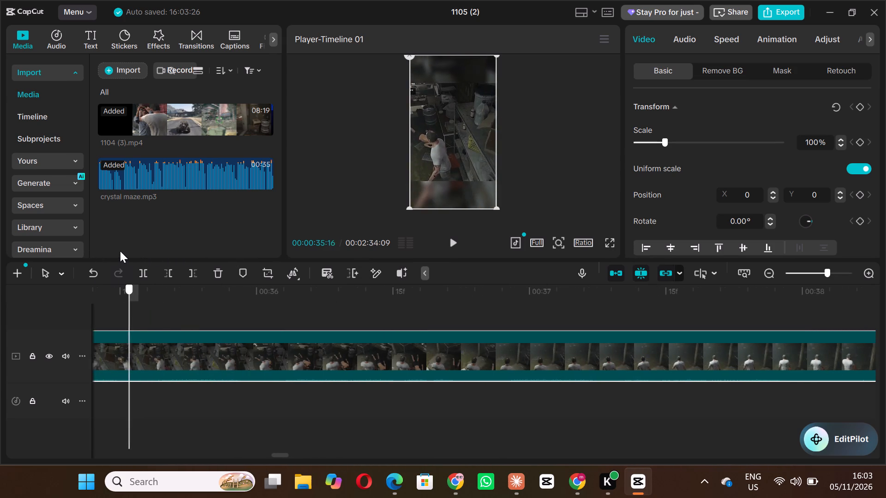
pyautogui.moveTo(120, 251); pyautogui.dragTo(474, 257)
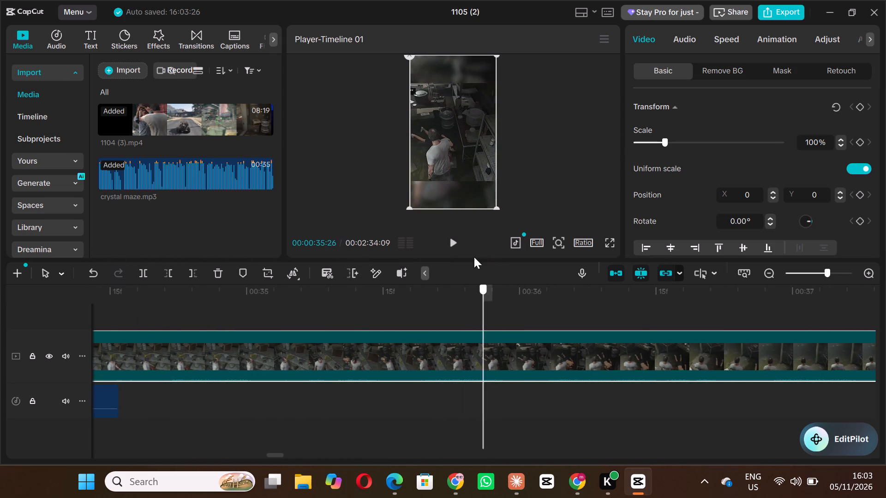
pyautogui.moveTo(474, 257); pyautogui.dragTo(332, 255)
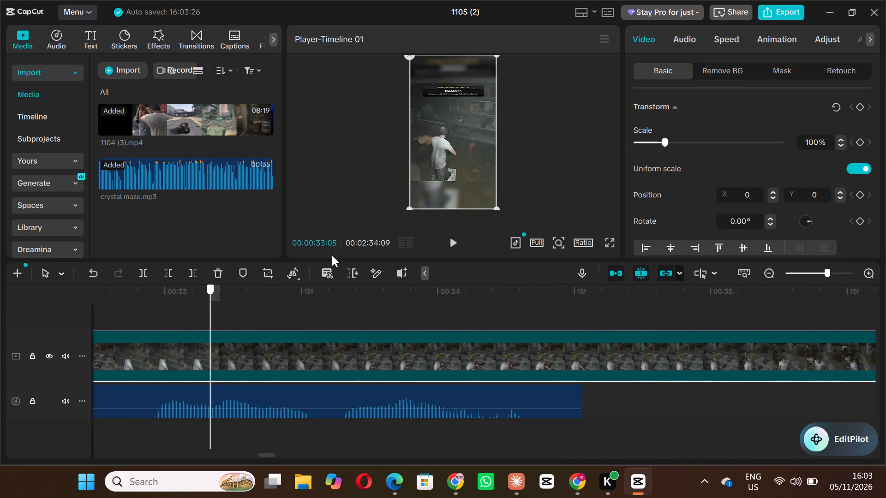
pyautogui.moveTo(332, 255); pyautogui.dragTo(661, 255)
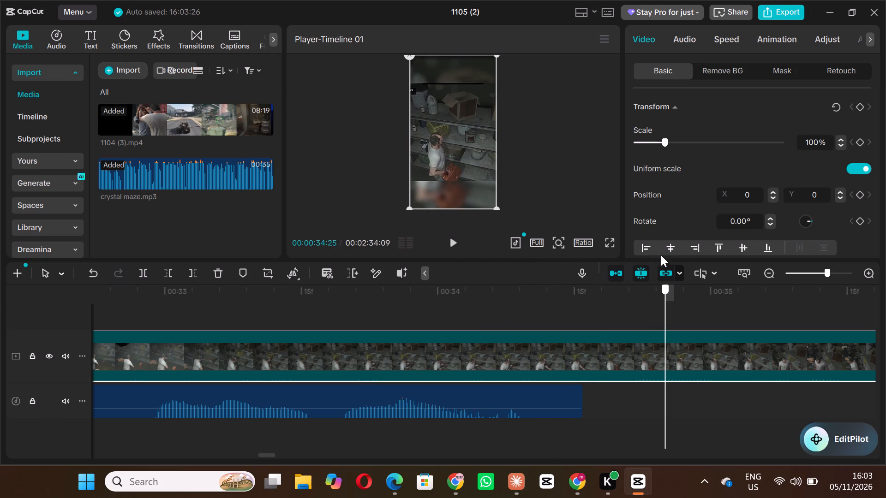
pyautogui.moveTo(661, 255); pyautogui.dragTo(696, 253)
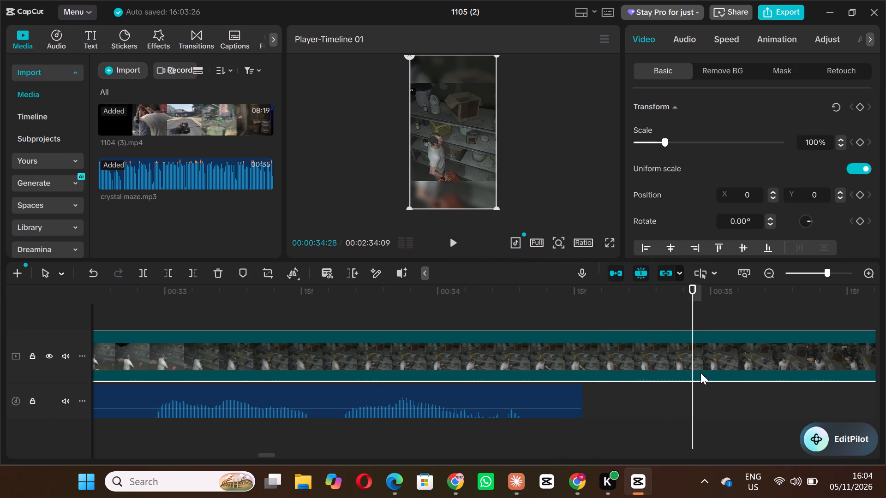
pyautogui.press('q')
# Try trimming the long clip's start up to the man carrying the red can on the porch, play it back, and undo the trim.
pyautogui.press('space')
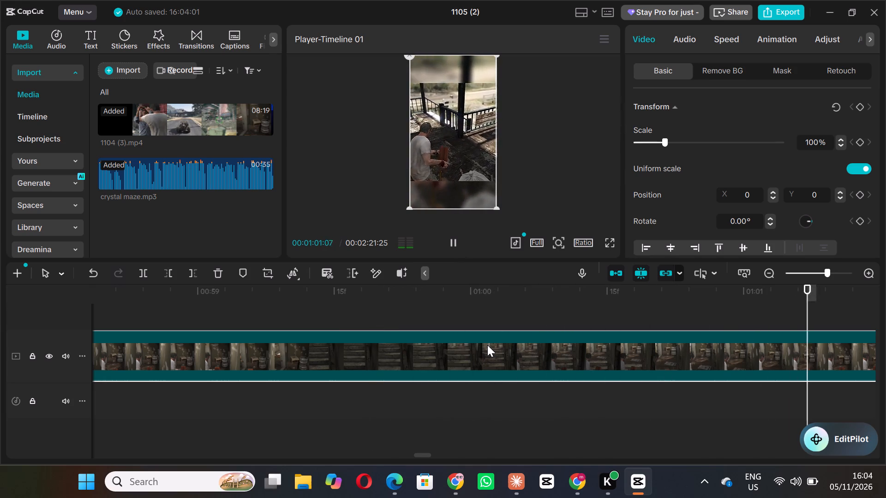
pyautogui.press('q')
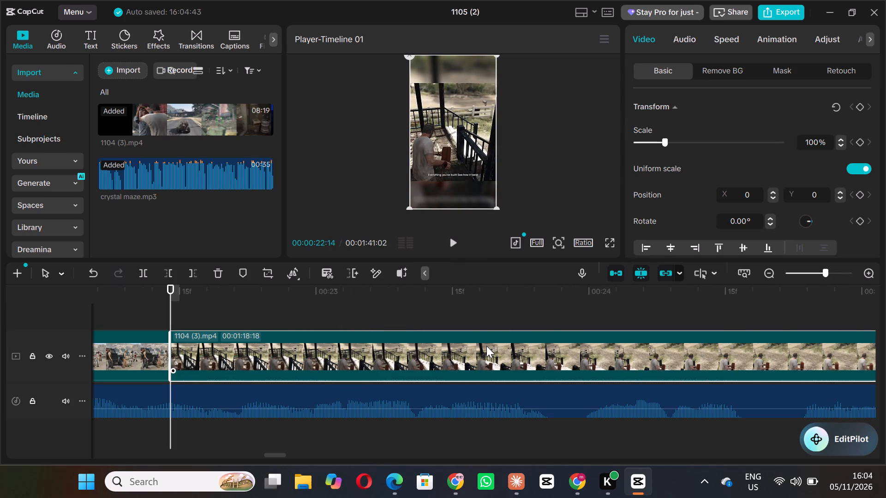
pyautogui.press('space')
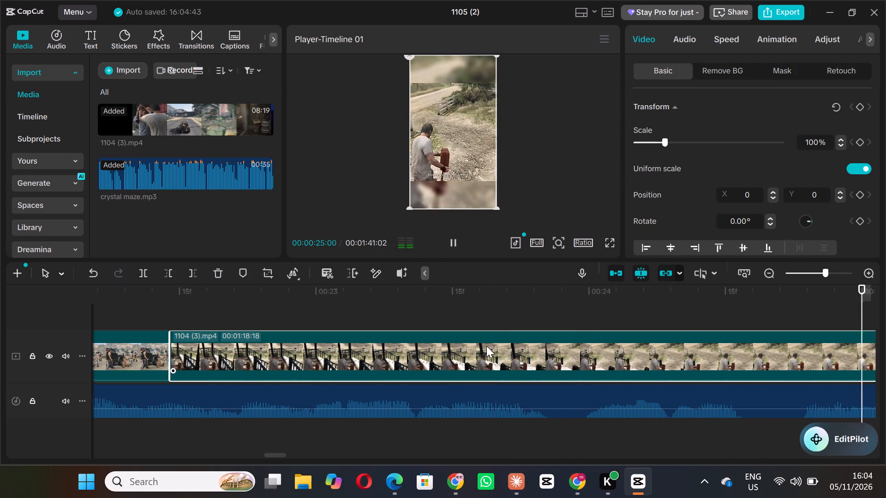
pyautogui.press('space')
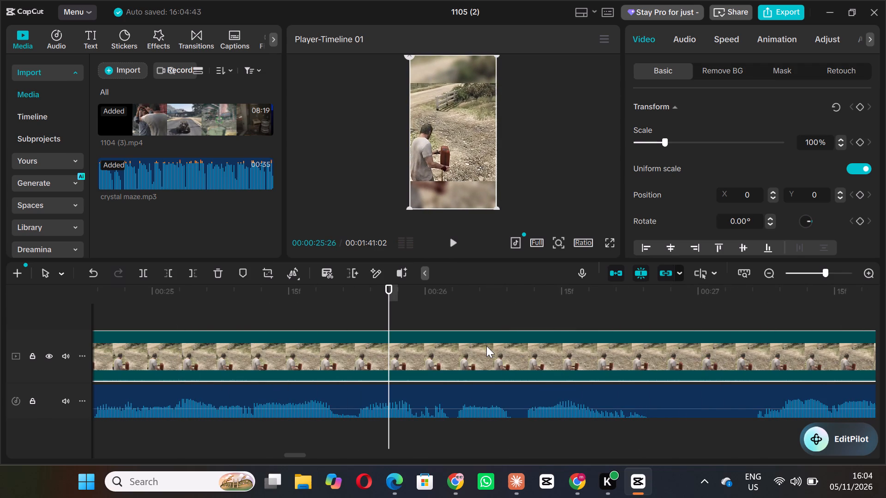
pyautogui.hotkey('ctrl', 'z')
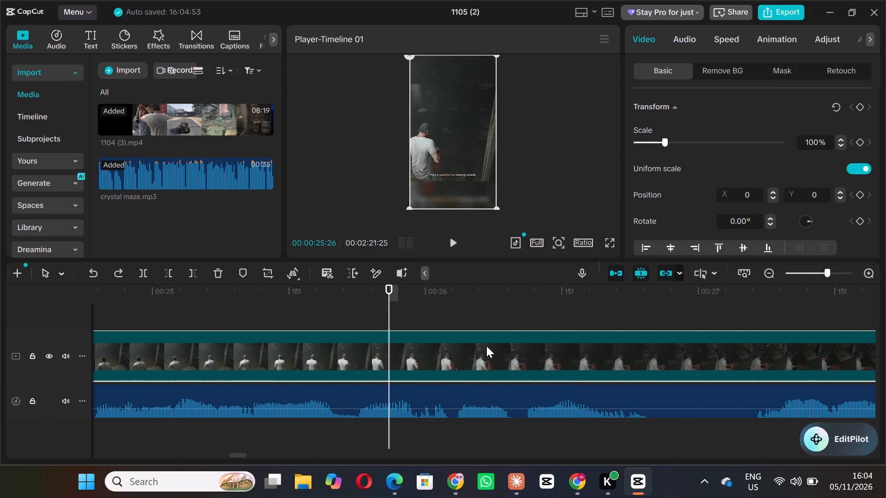
# Play through the basement footage and trim the long clip's start up to the wooden stairs at 00:00:33:21.
pyautogui.press('space')
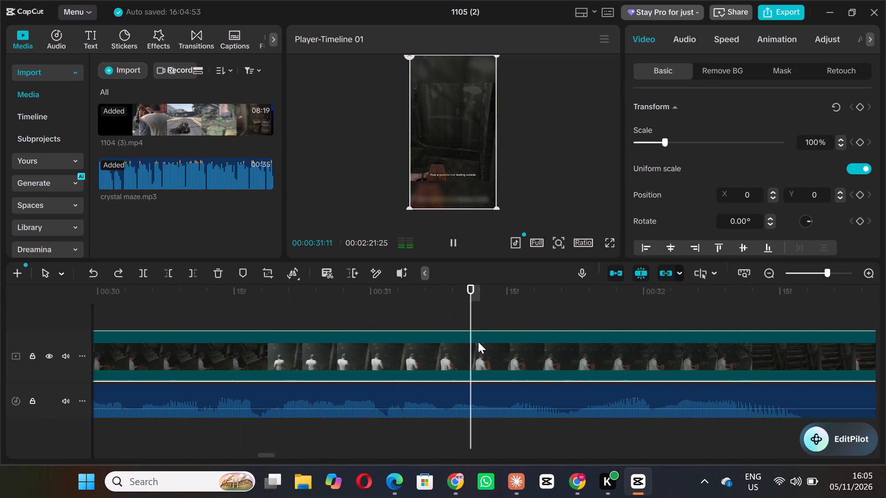
pyautogui.press('space')
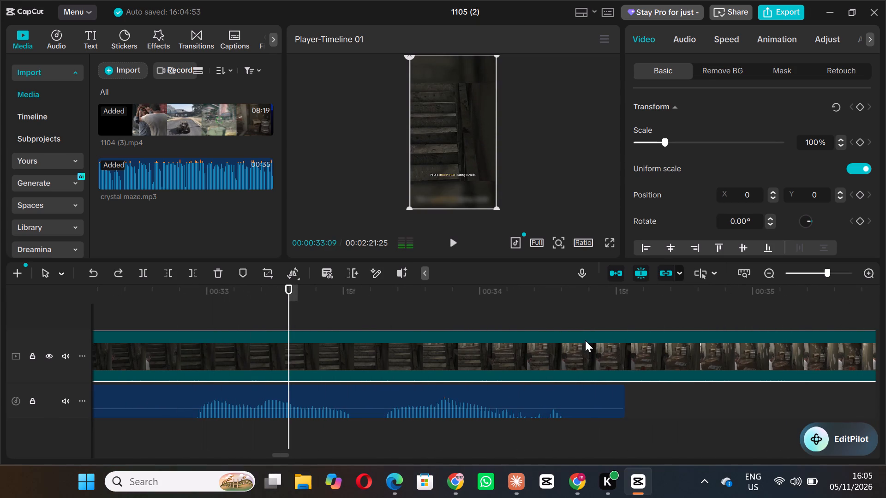
pyautogui.press('space')
pyautogui.press('space')
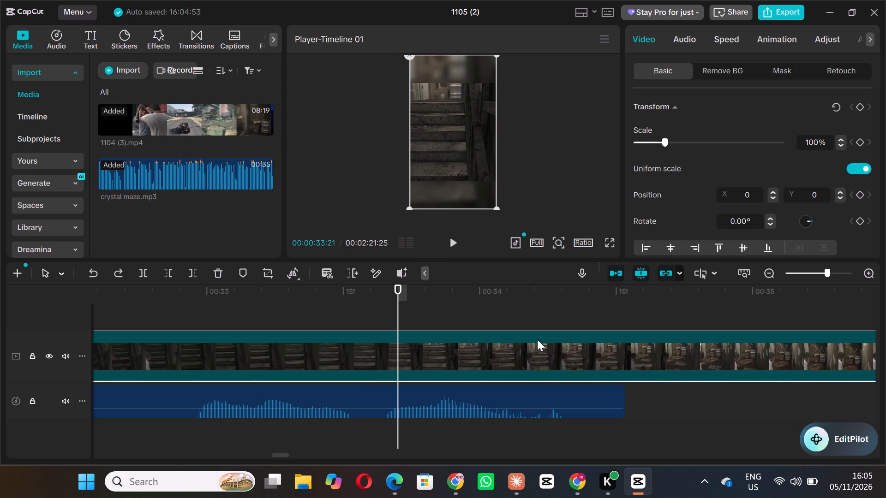
pyautogui.press('q')
# Trim the long clip's start in successive passes through the house interior, up to the man near the door at 00:00:29:21.
pyautogui.press('space')
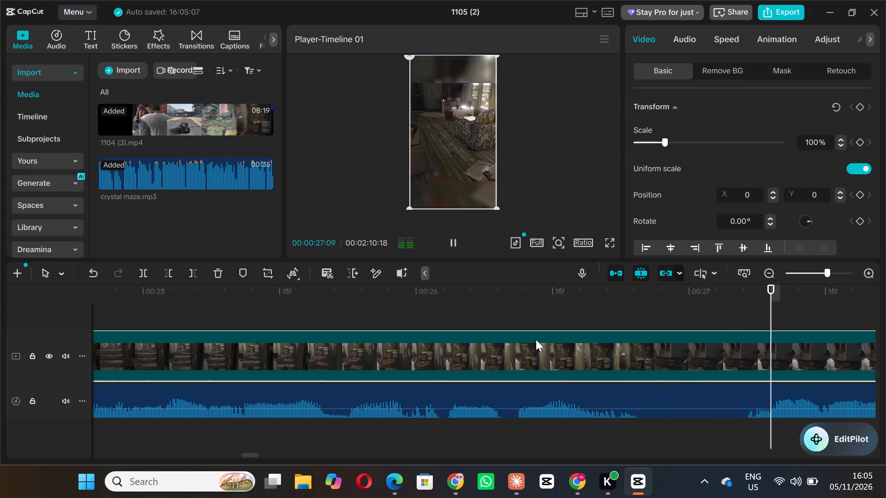
pyautogui.press('space')
pyautogui.write('q')
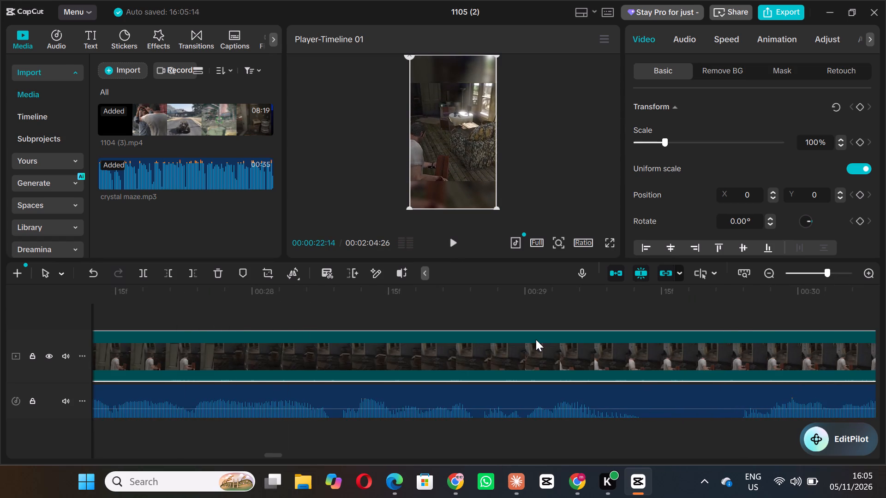
pyautogui.press('space')
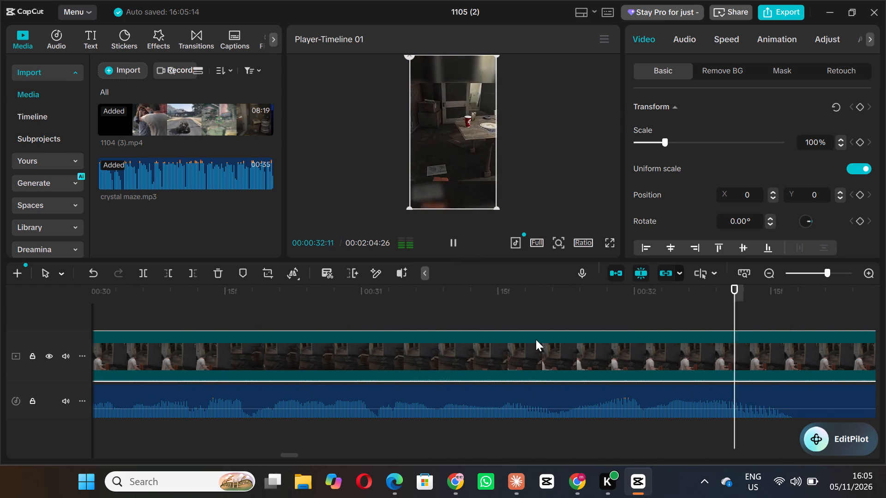
pyautogui.press('space')
pyautogui.press('q')
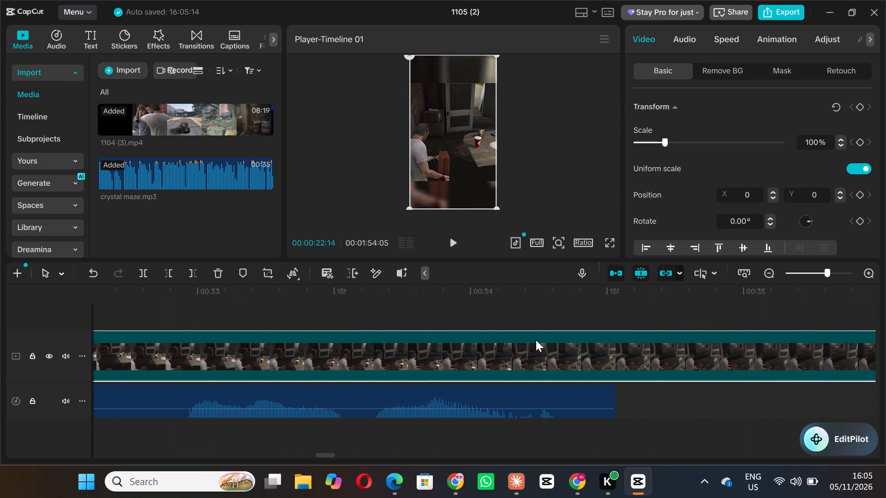
pyautogui.press('space')
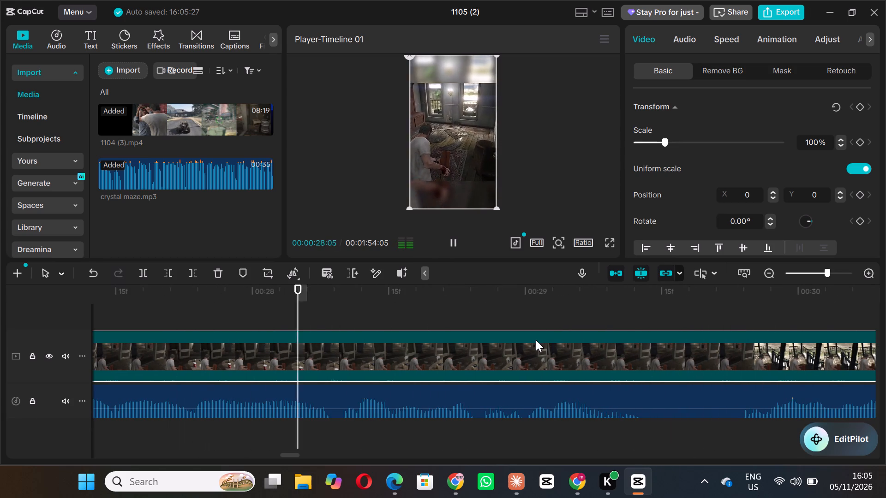
pyautogui.press('space')
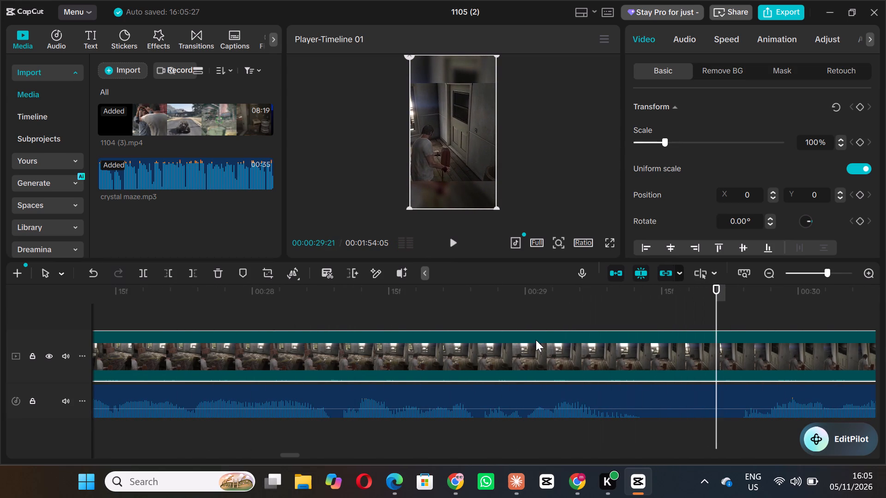
pyautogui.press('q')
# Review the walk out of the door and split the long clip on the porch at 00:00:24:28.
pyautogui.press('space')
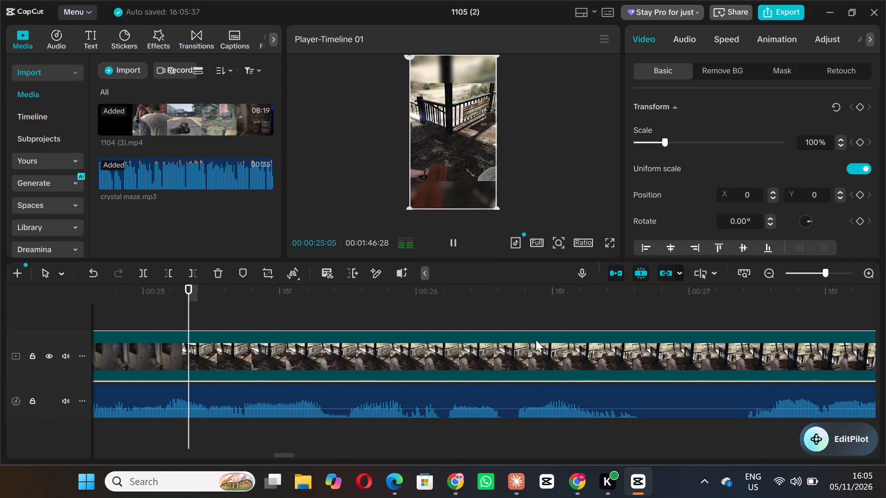
pyautogui.press('space')
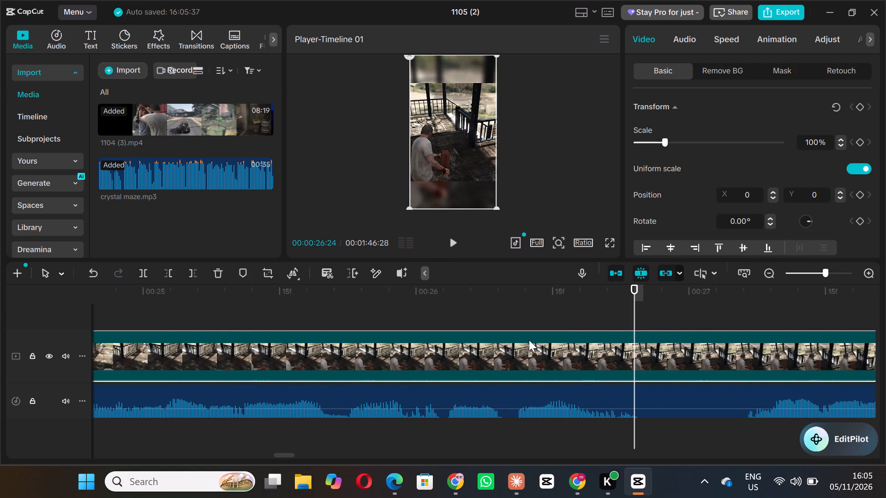
pyautogui.press('space')
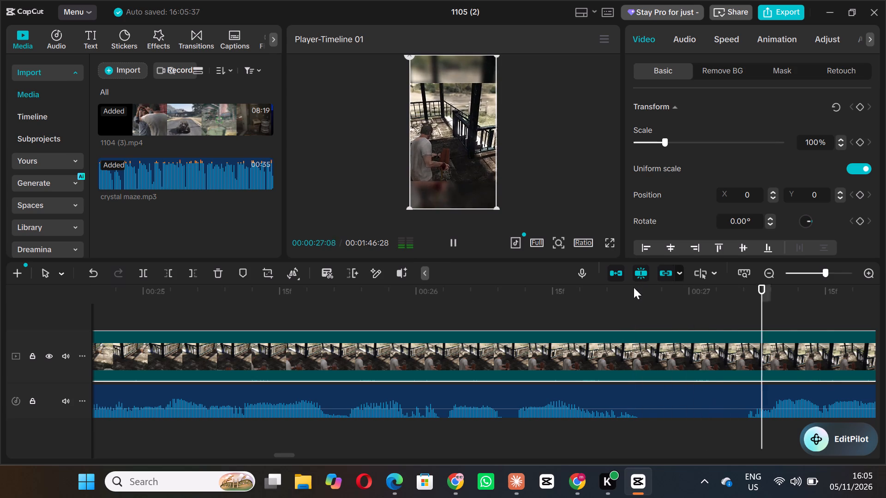
pyautogui.press('space')
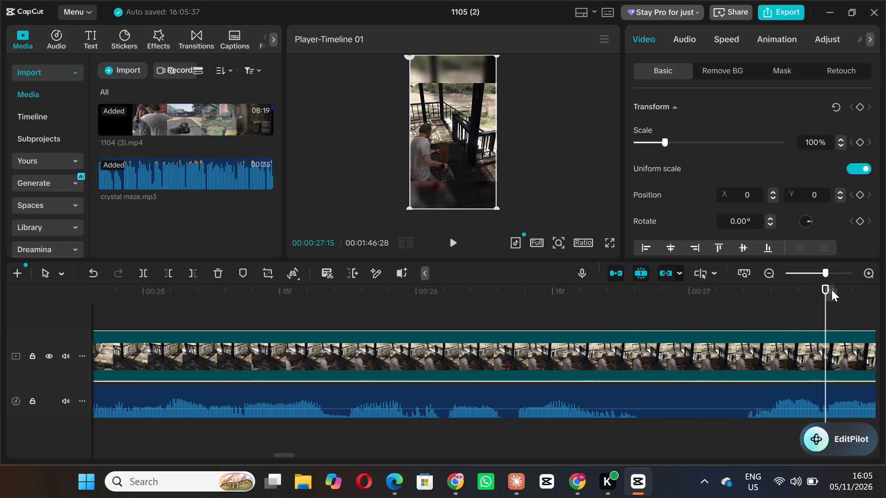
pyautogui.moveTo(826, 290); pyautogui.dragTo(281, 281)
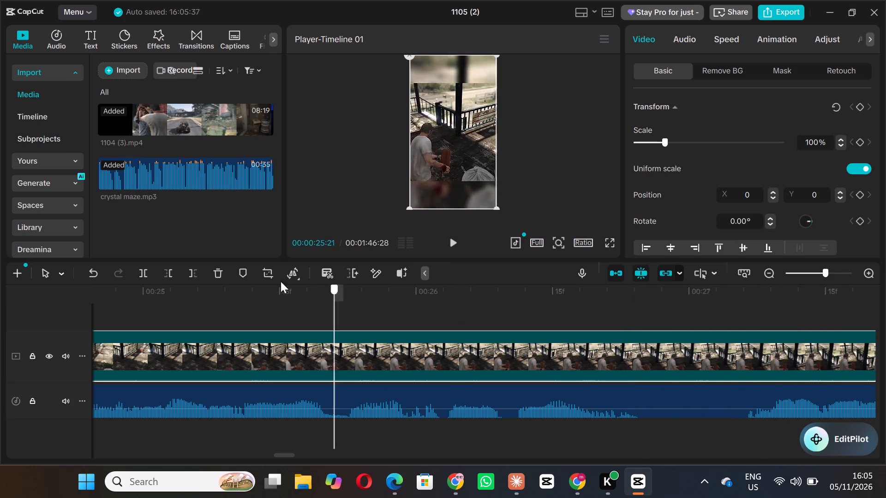
pyautogui.moveTo(281, 281); pyautogui.dragTo(281, 266)
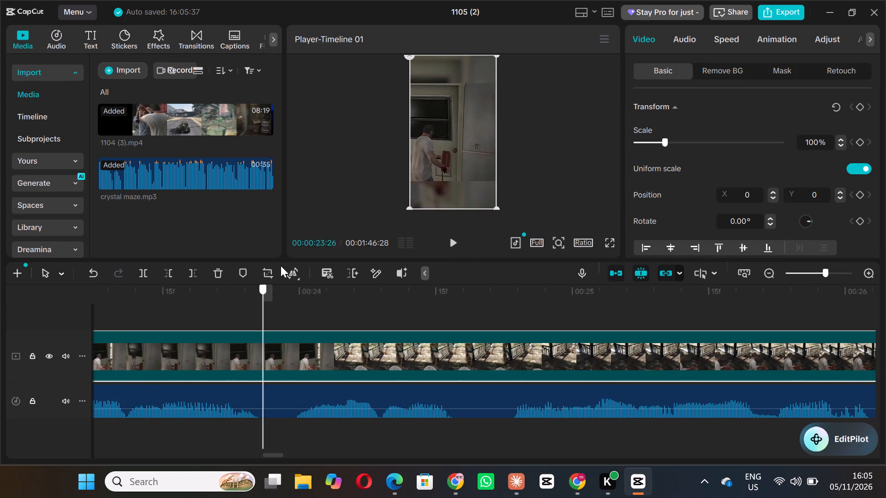
pyautogui.moveTo(281, 266); pyautogui.dragTo(567, 269)
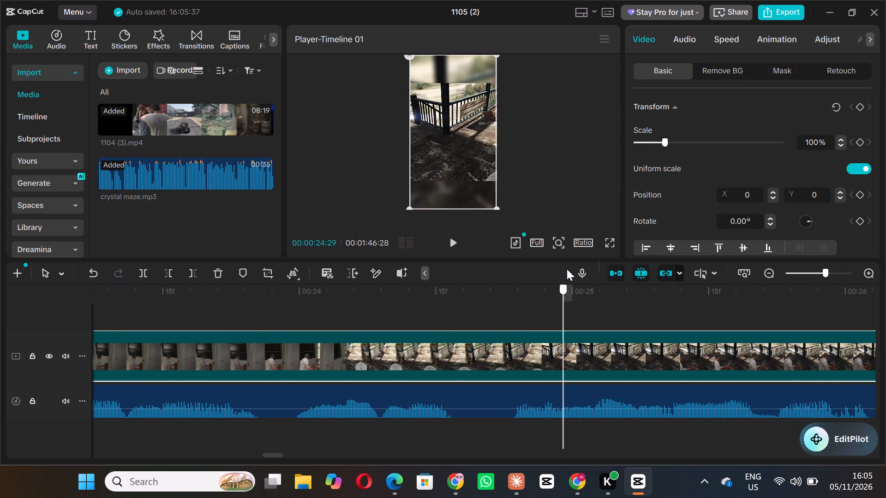
pyautogui.moveTo(567, 269); pyautogui.dragTo(573, 267)
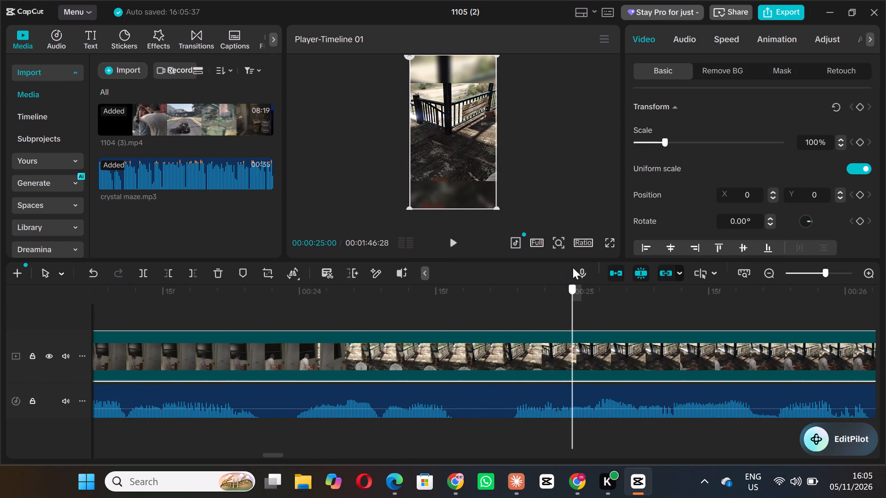
pyautogui.moveTo(573, 267); pyautogui.dragTo(555, 265)
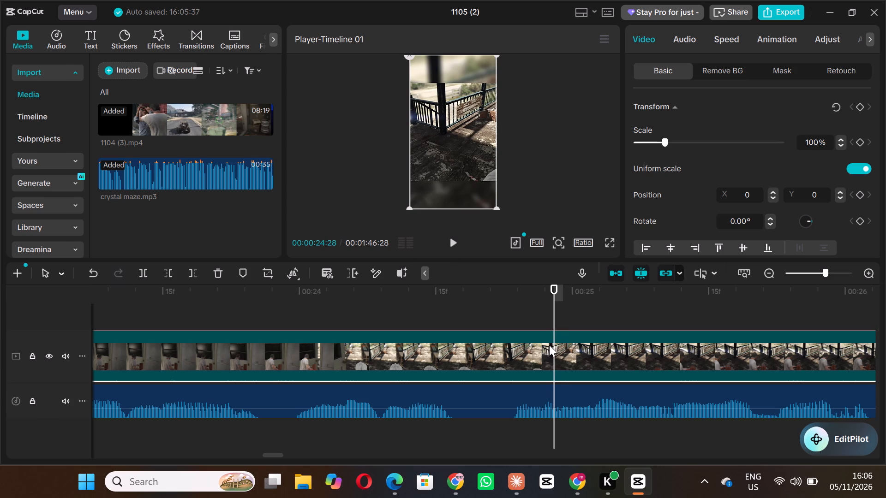
pyautogui.click(556, 345)
pyautogui.click(138, 272)
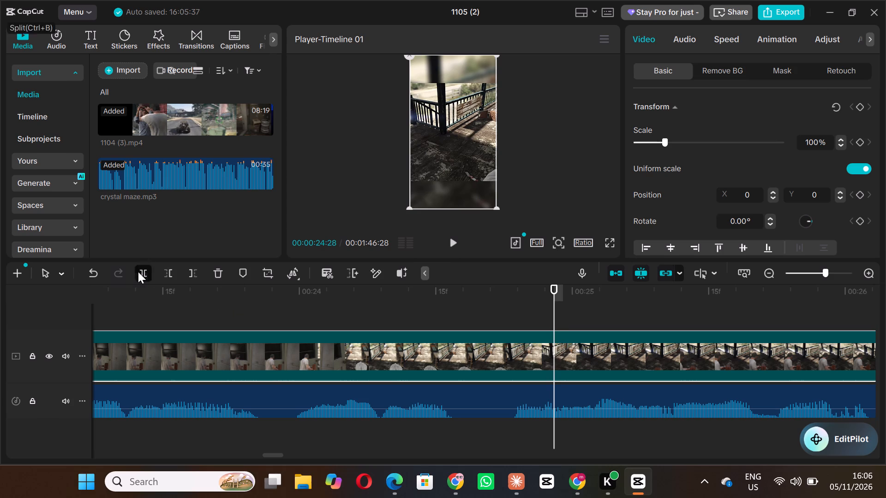
# Play back the door scene and trim the start of the clip after the split up to the porch steps at 00:00:29:10.
pyautogui.moveTo(554, 288); pyautogui.dragTo(317, 292)
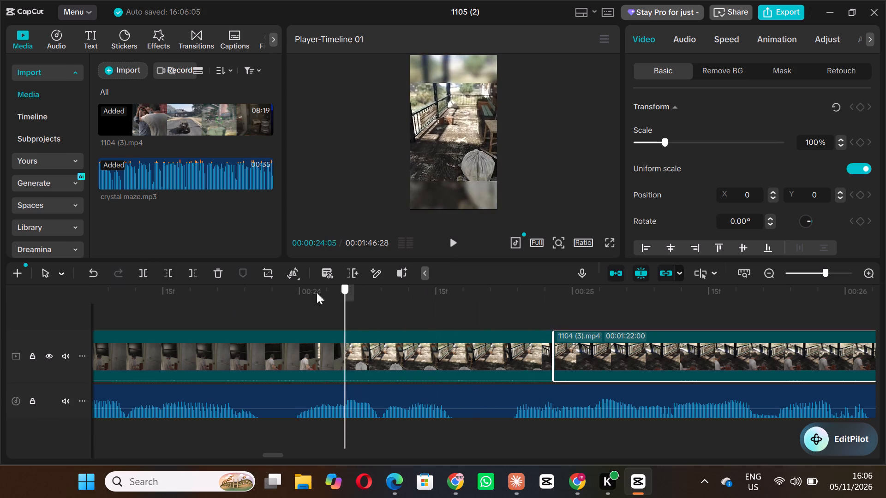
pyautogui.moveTo(317, 292); pyautogui.dragTo(397, 279)
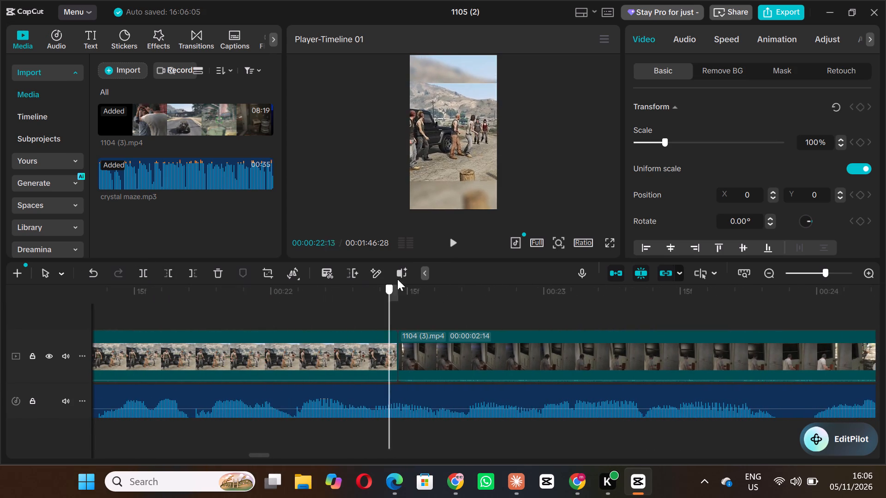
pyautogui.moveTo(397, 279); pyautogui.dragTo(850, 241)
pyautogui.press('space')
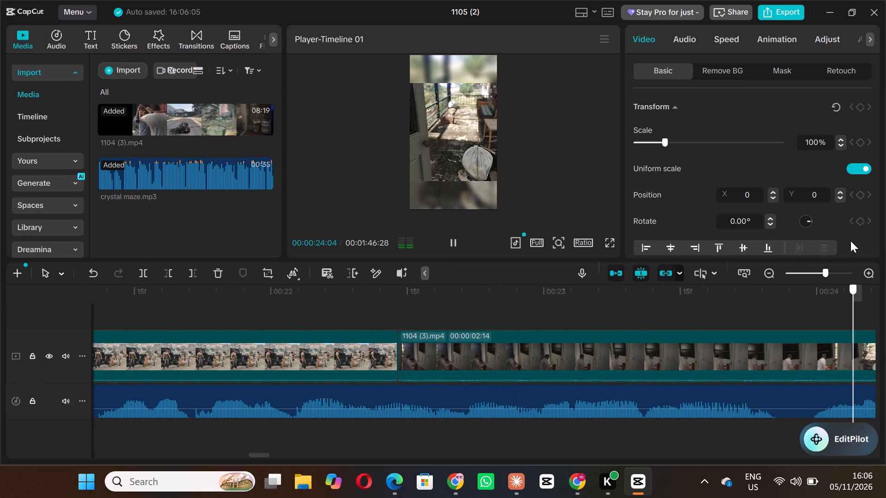
pyautogui.moveTo(850, 241); pyautogui.dragTo(885, 245)
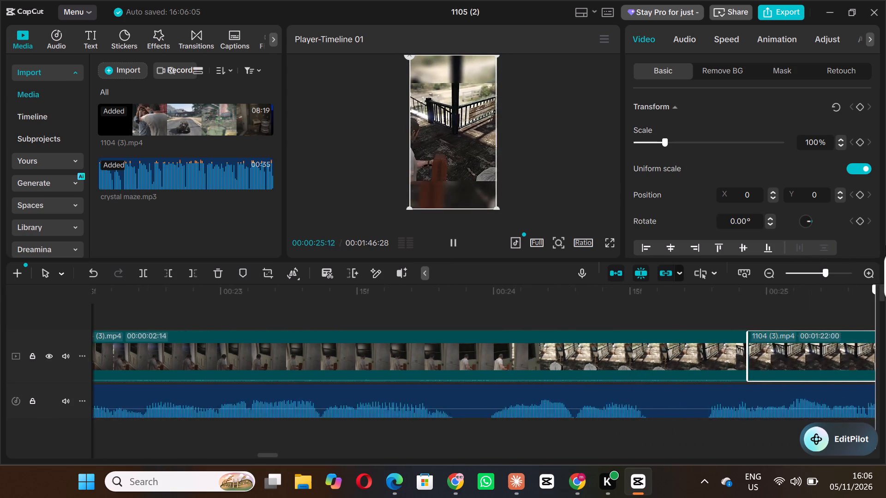
pyautogui.moveTo(885, 245); pyautogui.dragTo(884, 242)
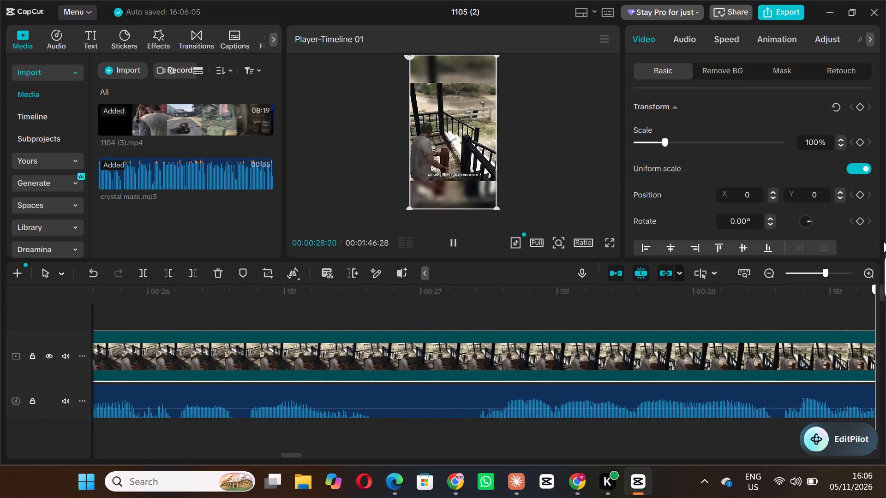
pyautogui.moveTo(884, 242); pyautogui.dragTo(482, 326)
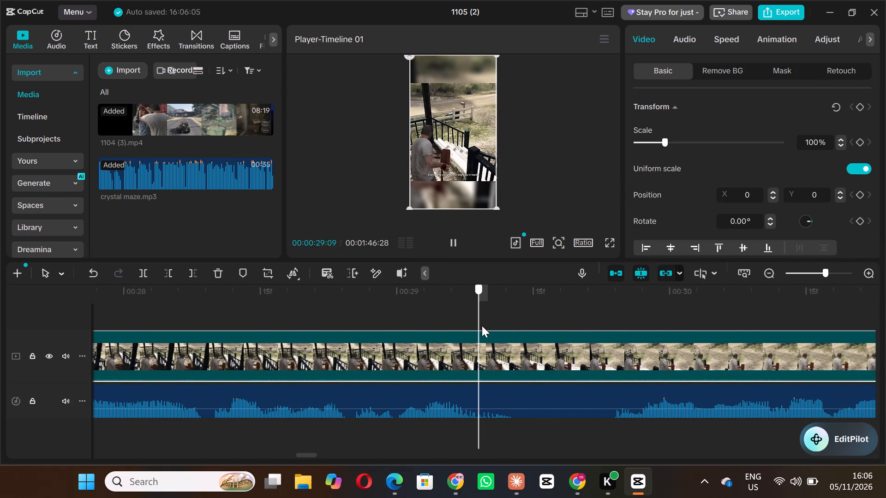
pyautogui.moveTo(482, 326); pyautogui.dragTo(491, 326)
pyautogui.click(486, 356)
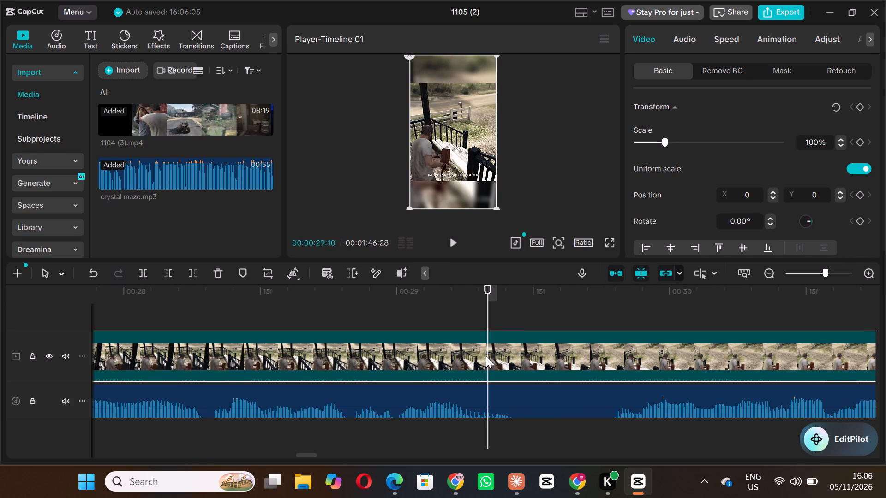
pyautogui.press('q')
# Play the porch steps footage and split the clip at 00:00:26:06, as the man steps down with the red can.
pyautogui.press('space')
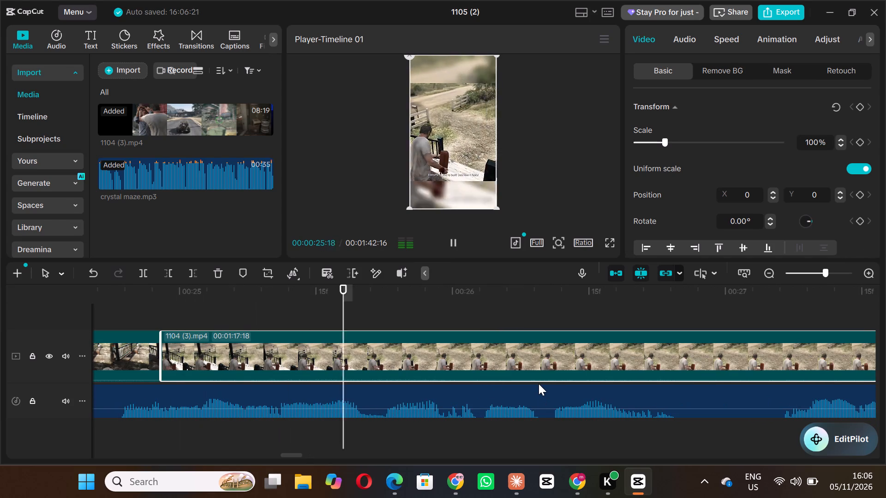
pyautogui.press('space')
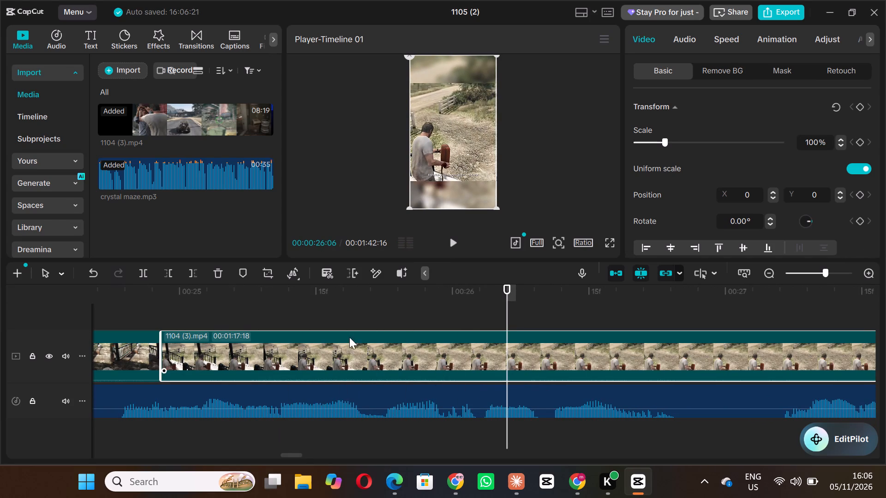
pyautogui.click(145, 271)
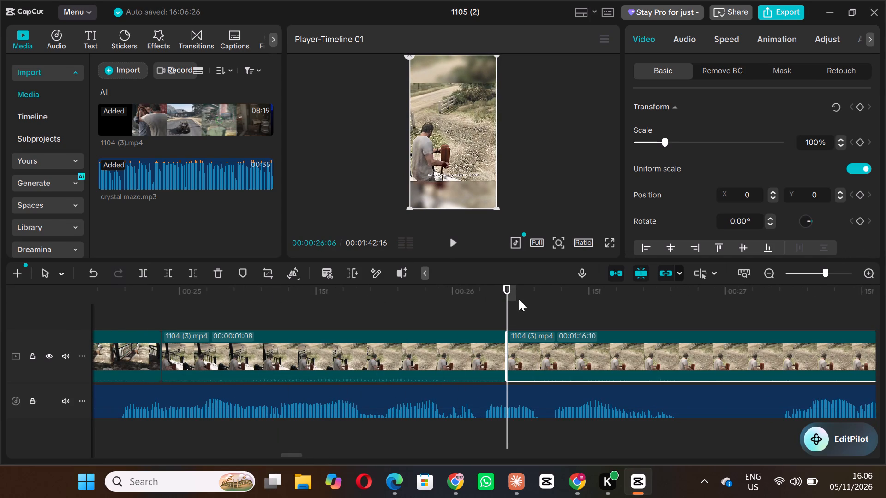
# Scrub through the footage after the 00:00:26:06 split, where the man pours from the red can outdoors, looking for the next scene's start.
pyautogui.moveTo(504, 286); pyautogui.dragTo(885, 243)
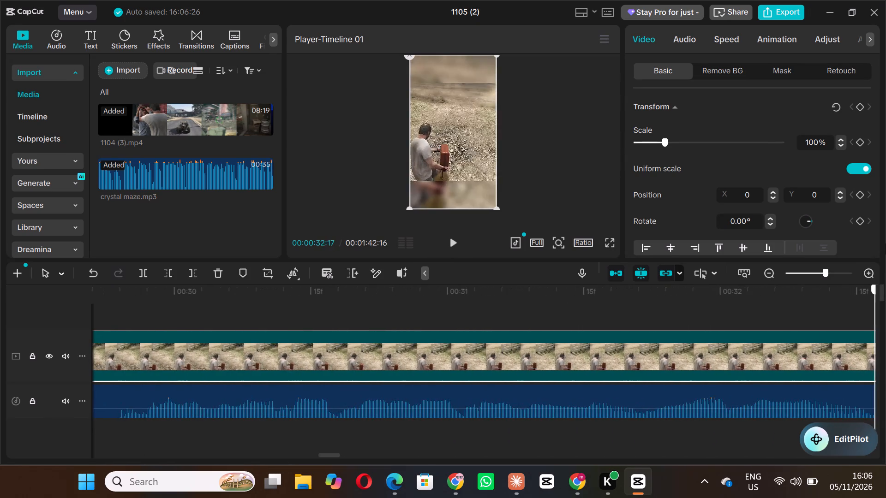
pyautogui.moveTo(885, 243); pyautogui.dragTo(682, 262)
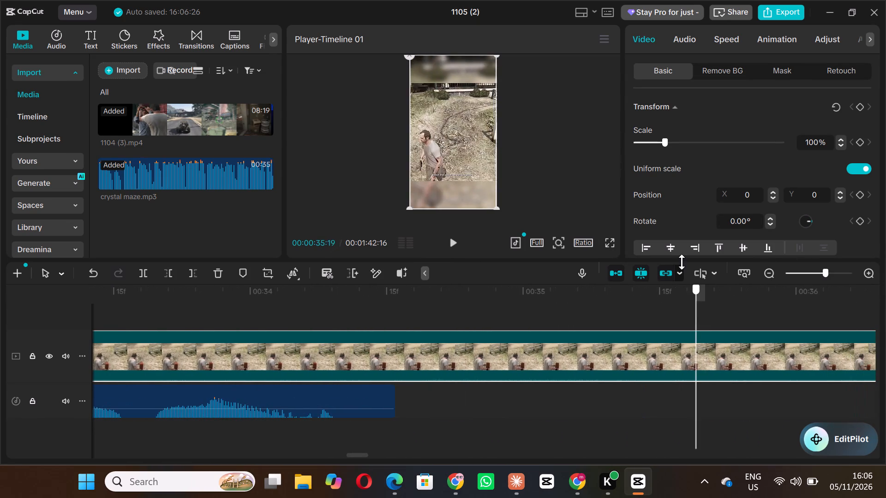
pyautogui.moveTo(682, 262); pyautogui.dragTo(827, 258)
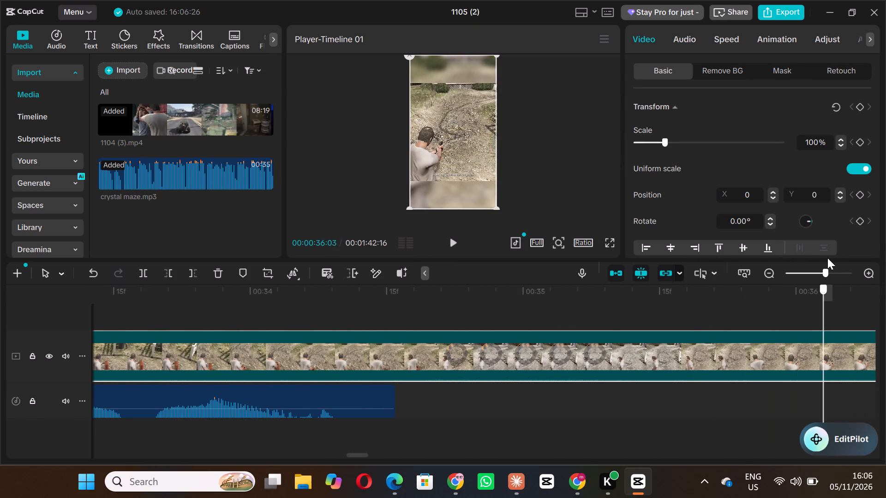
pyautogui.moveTo(827, 258); pyautogui.dragTo(730, 271)
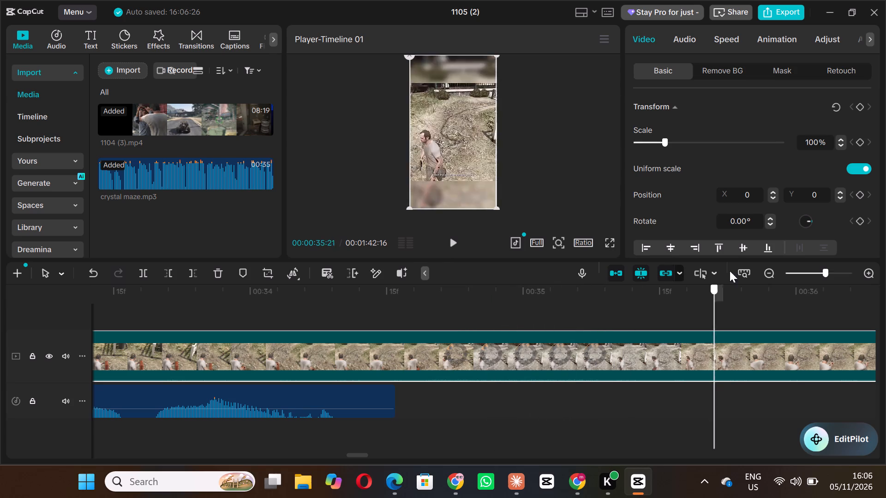
pyautogui.moveTo(730, 271); pyautogui.dragTo(395, 278)
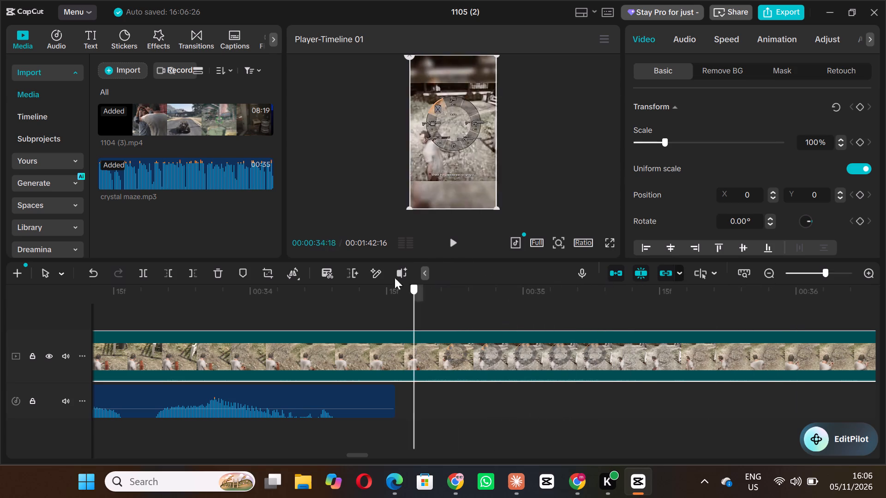
pyautogui.moveTo(395, 278); pyautogui.dragTo(417, 265)
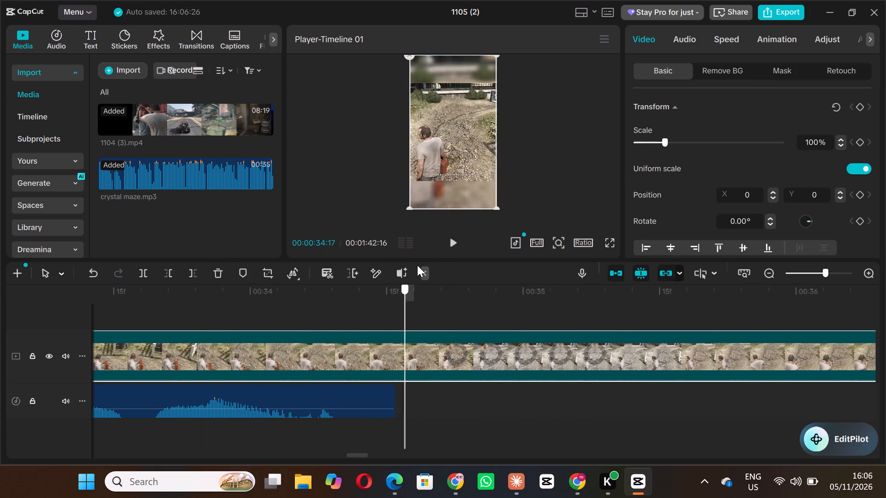
pyautogui.moveTo(417, 265); pyautogui.dragTo(204, 251)
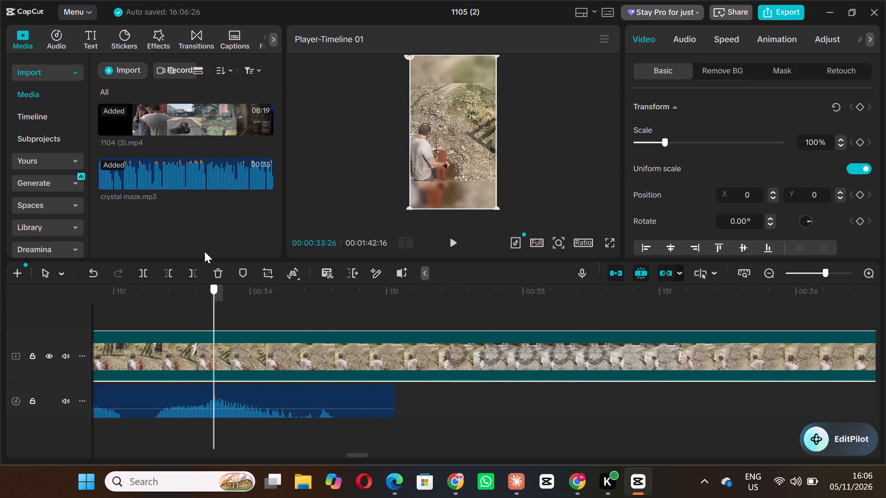
pyautogui.moveTo(204, 251); pyautogui.dragTo(464, 247)
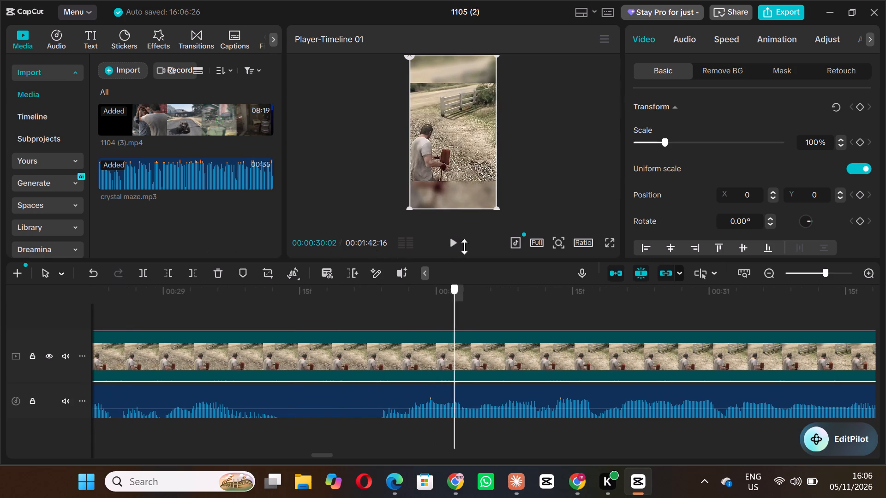
pyautogui.moveTo(464, 247); pyautogui.dragTo(780, 233)
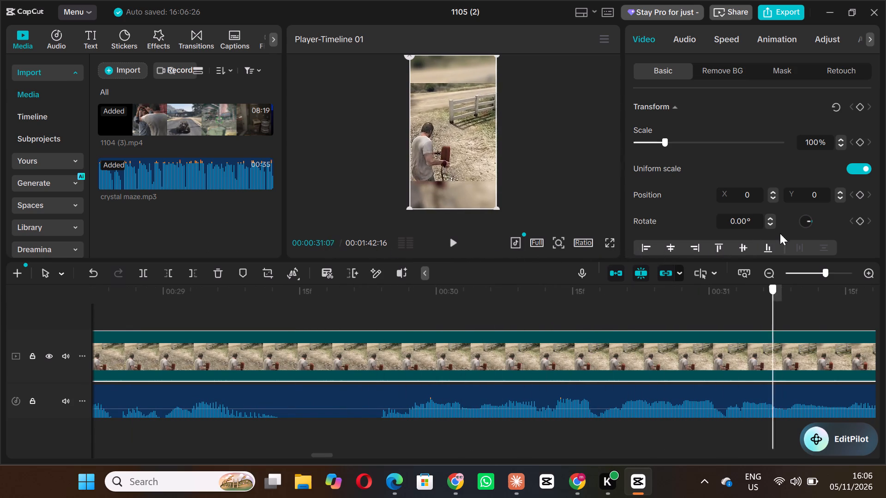
pyautogui.moveTo(780, 233); pyautogui.dragTo(774, 242)
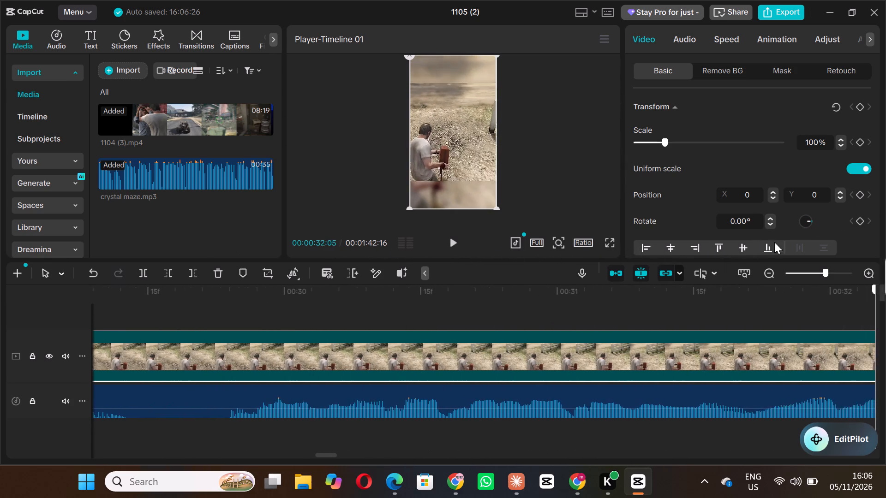
# Trim the start of the clip after the 00:00:26:06 split up to about 00:00:32, where the man pours from the red can.
pyautogui.moveTo(774, 242); pyautogui.dragTo(600, 296)
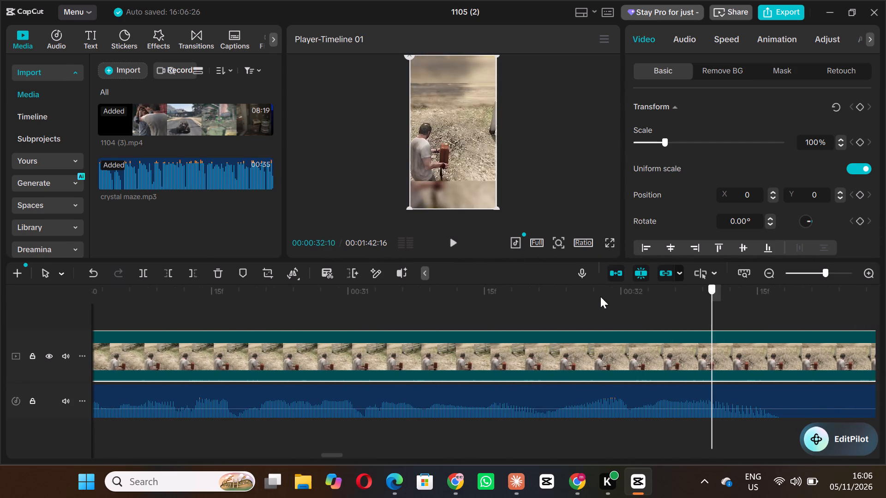
pyautogui.moveTo(600, 296); pyautogui.dragTo(641, 296)
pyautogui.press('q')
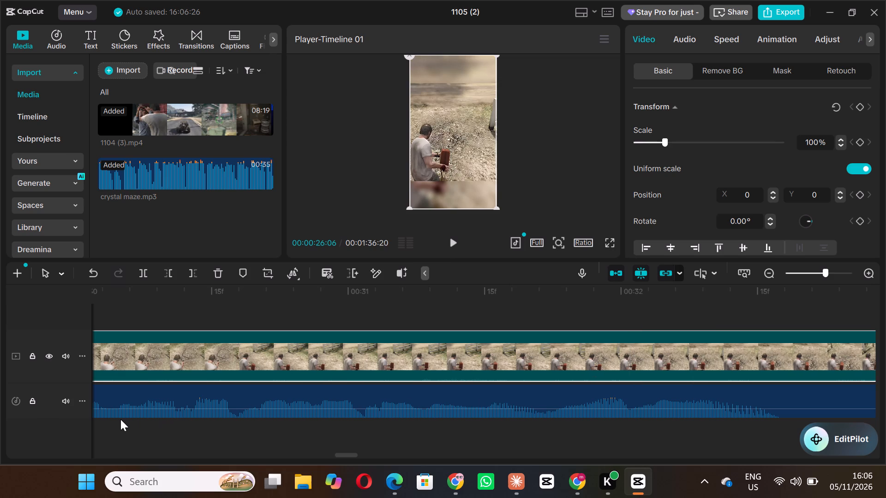
# Play the footage after the trim, from the pouring through the run from the farmhouse to the fire, looking for the next cut point.
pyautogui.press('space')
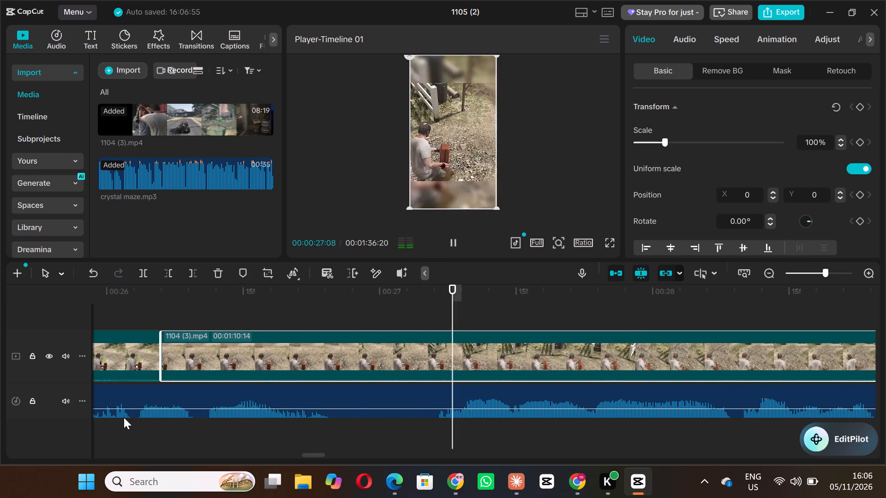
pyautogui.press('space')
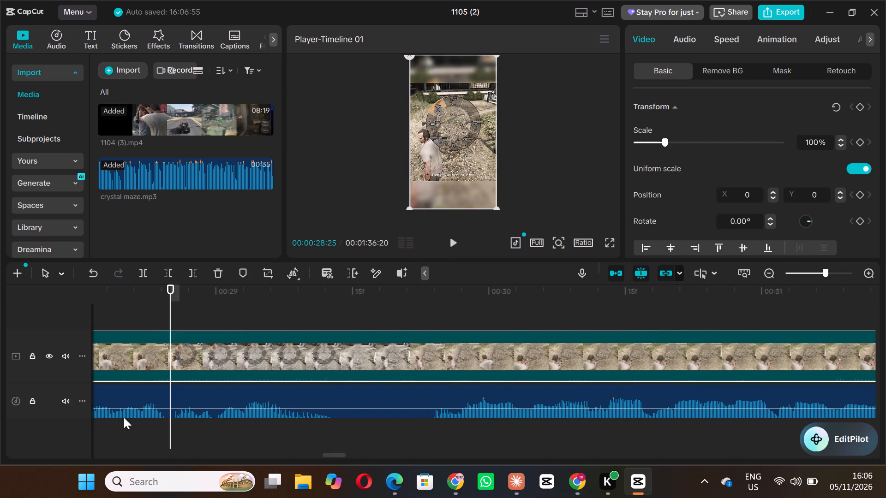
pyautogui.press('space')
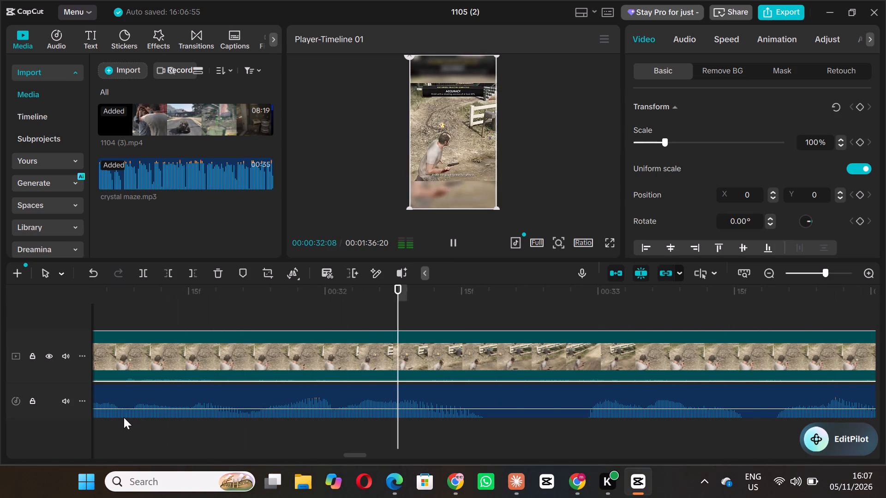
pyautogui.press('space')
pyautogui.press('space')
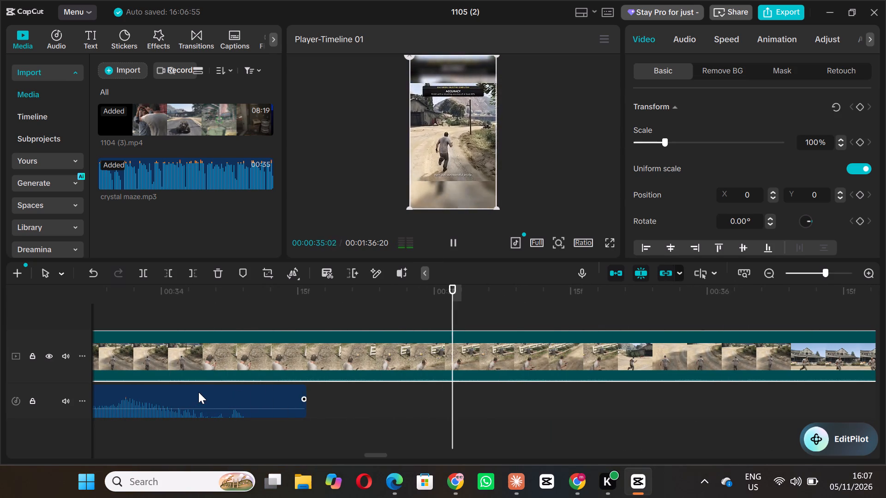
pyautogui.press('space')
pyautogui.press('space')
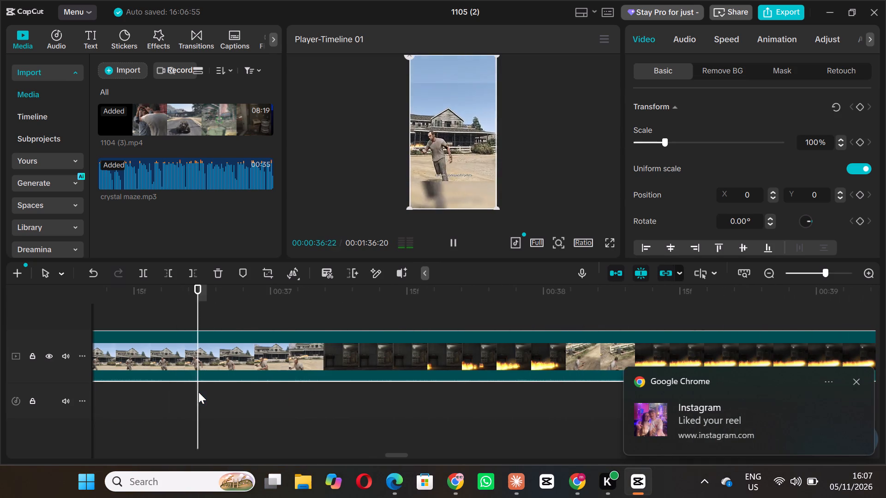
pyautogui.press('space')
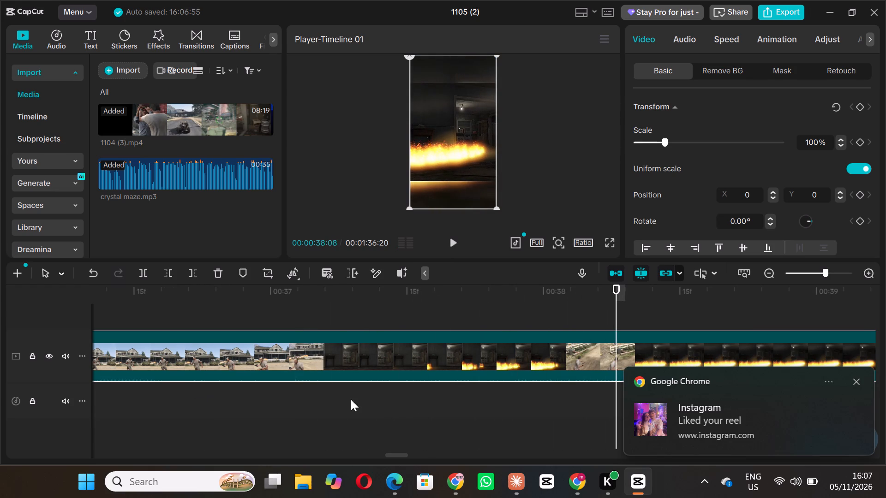
pyautogui.click(856, 381)
# Scrub back through the run before the fire scene and set the cut point at 00:00:36:02, as the man runs past the farmhouse.
pyautogui.moveTo(614, 285); pyautogui.dragTo(225, 301)
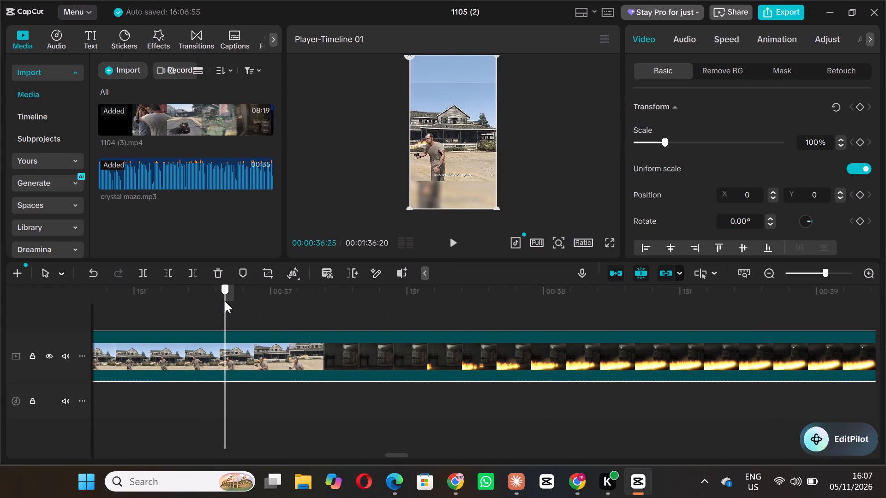
pyautogui.moveTo(225, 301); pyautogui.dragTo(399, 298)
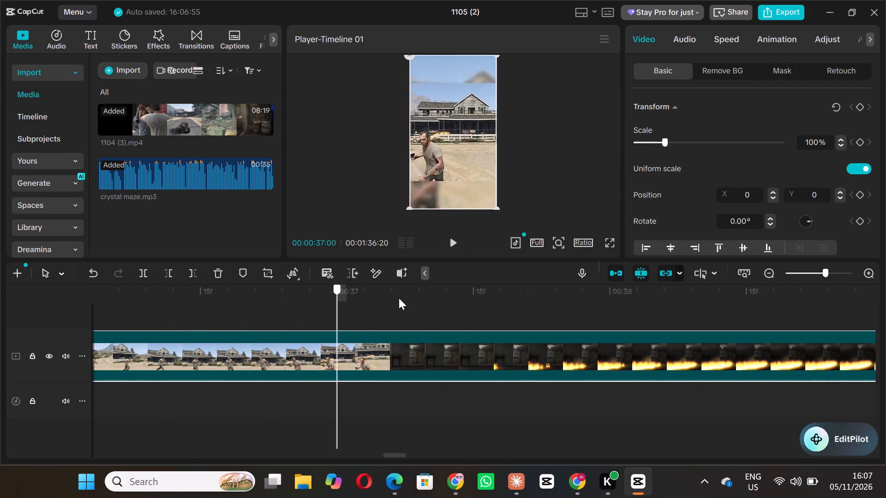
pyautogui.moveTo(399, 298); pyautogui.dragTo(79, 284)
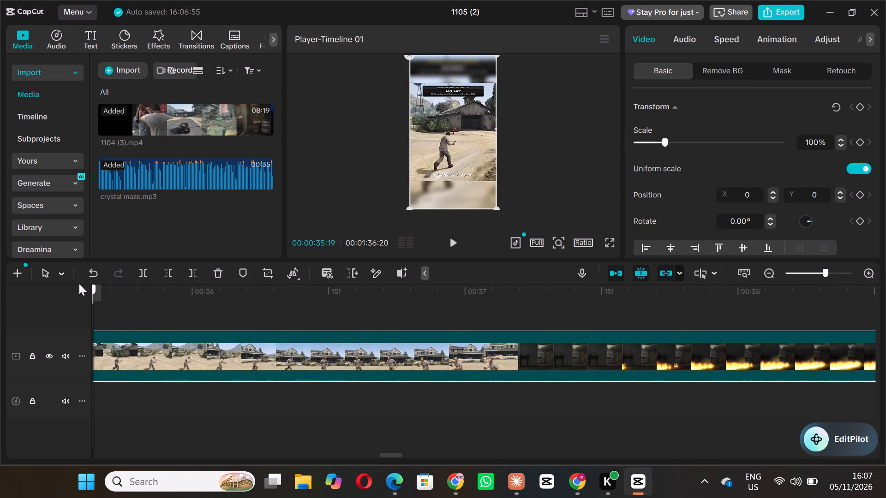
pyautogui.moveTo(79, 284); pyautogui.dragTo(513, 292)
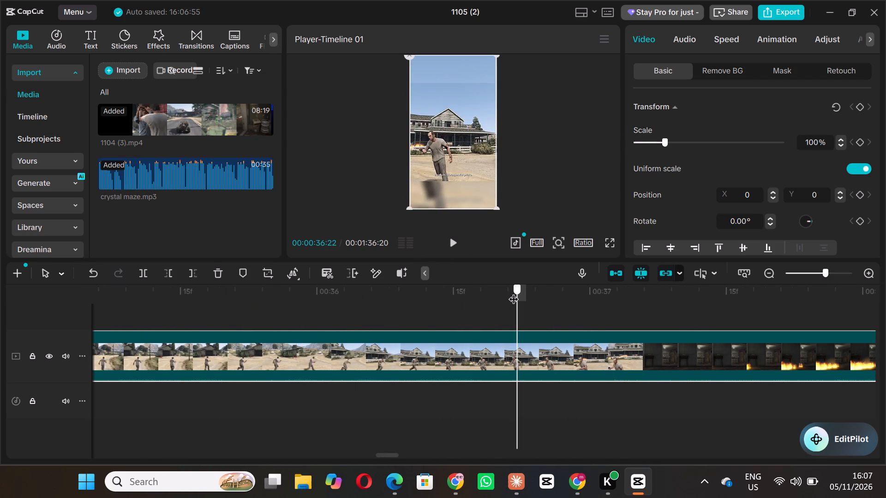
pyautogui.moveTo(513, 292); pyautogui.dragTo(353, 286)
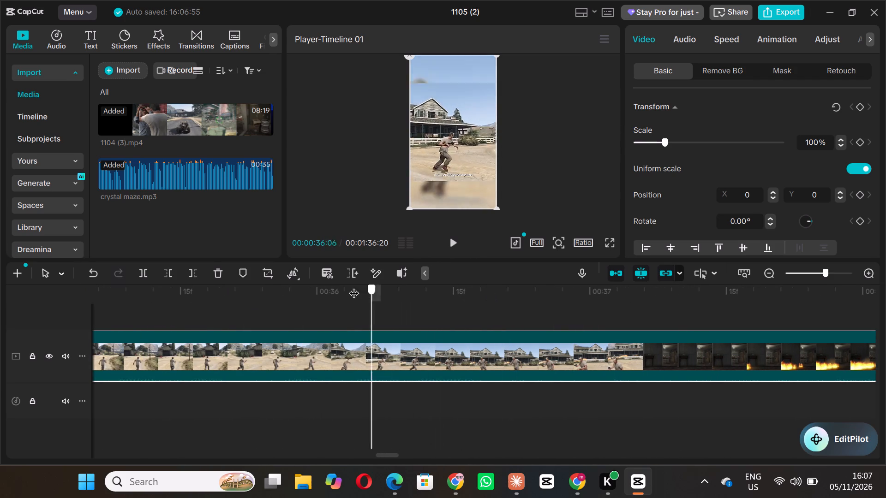
pyautogui.moveTo(353, 286); pyautogui.dragTo(332, 283)
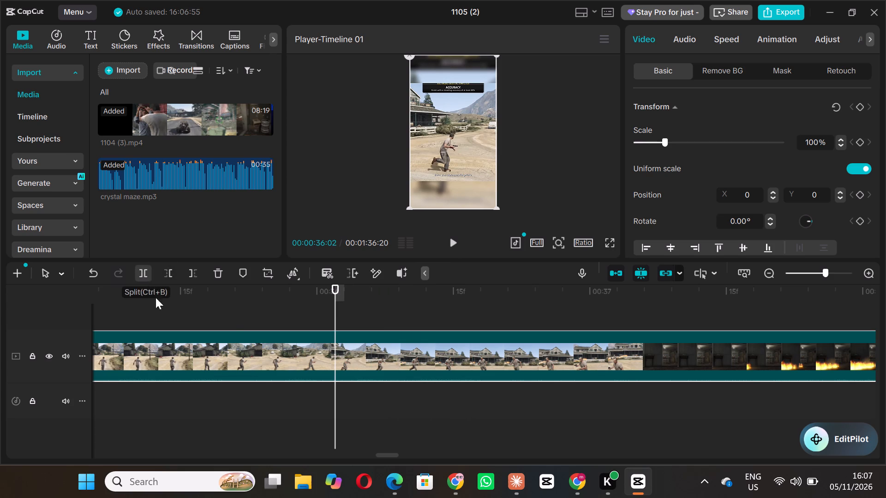
# Trim the start of the long clip after the 00:00:26:06 split up to the man running before the farmhouse at 00:00:36:02.
pyautogui.click(311, 362)
pyautogui.press('q')
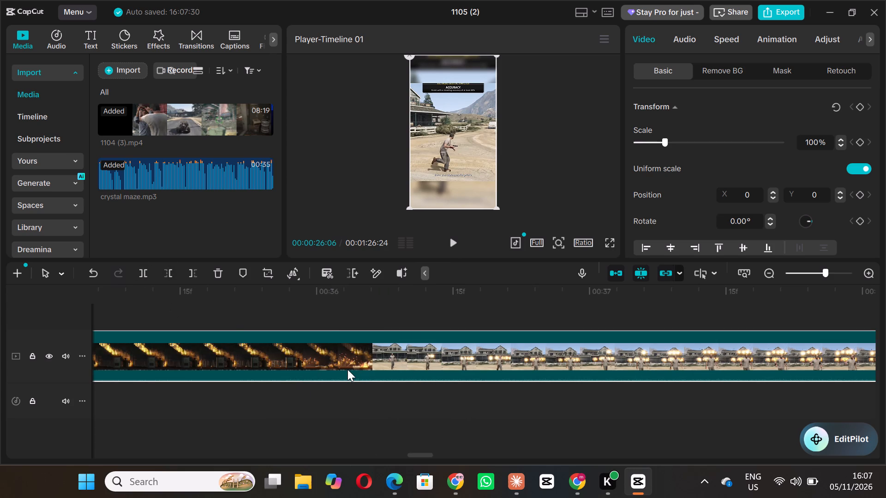
# Play the trimmed clip in short bursts from the running man through the fire spreading inside the house, checking it against the music.
pyautogui.press('space')
pyautogui.press('space')
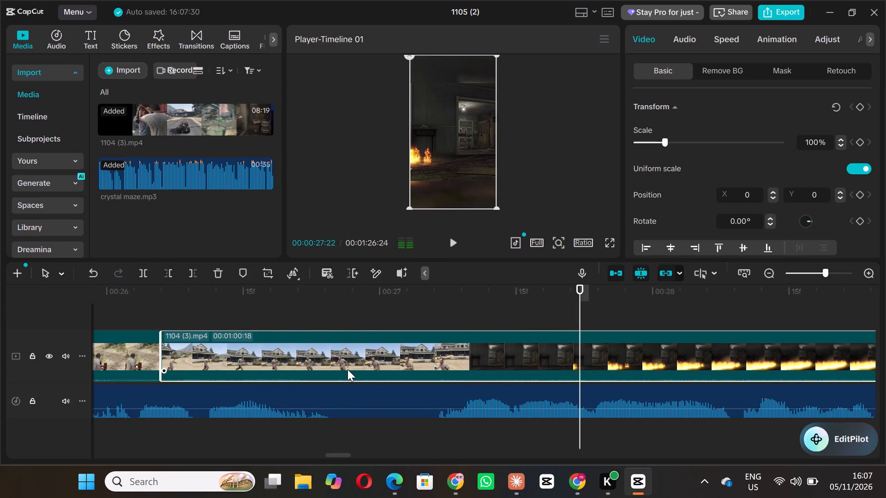
pyautogui.press('space')
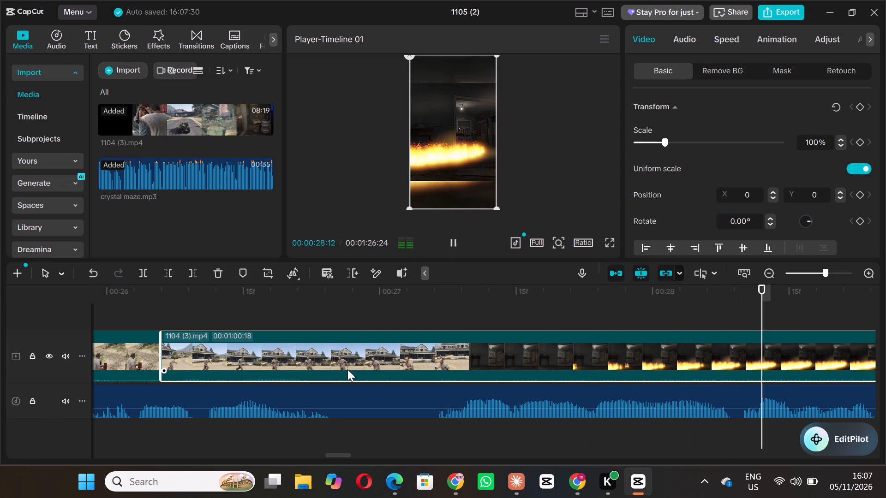
pyautogui.press('space')
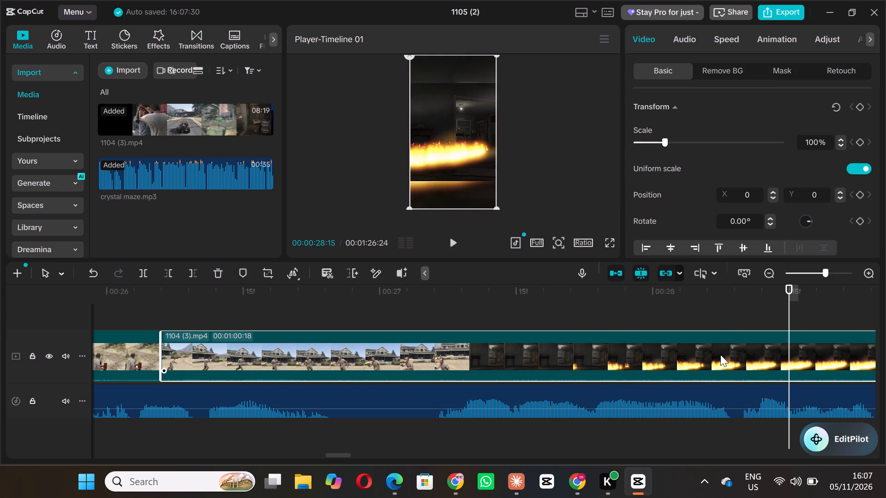
pyautogui.press('space')
pyautogui.press('space')
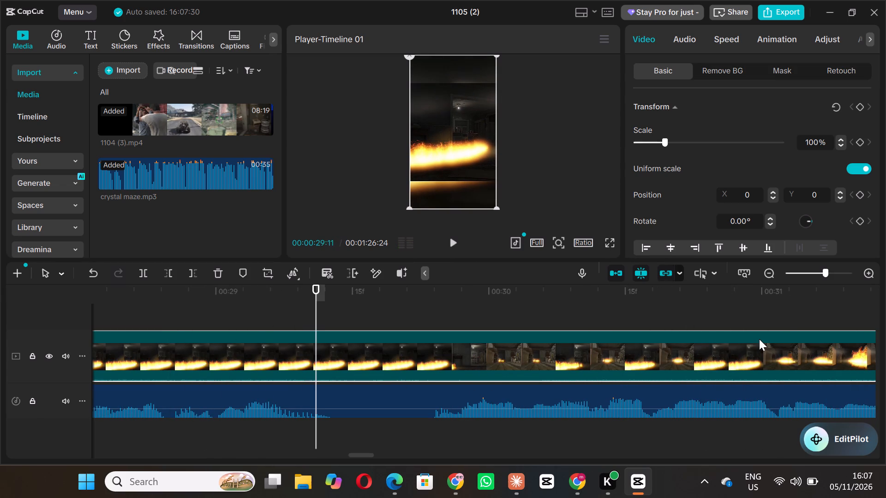
pyautogui.press('space')
pyautogui.press('space')
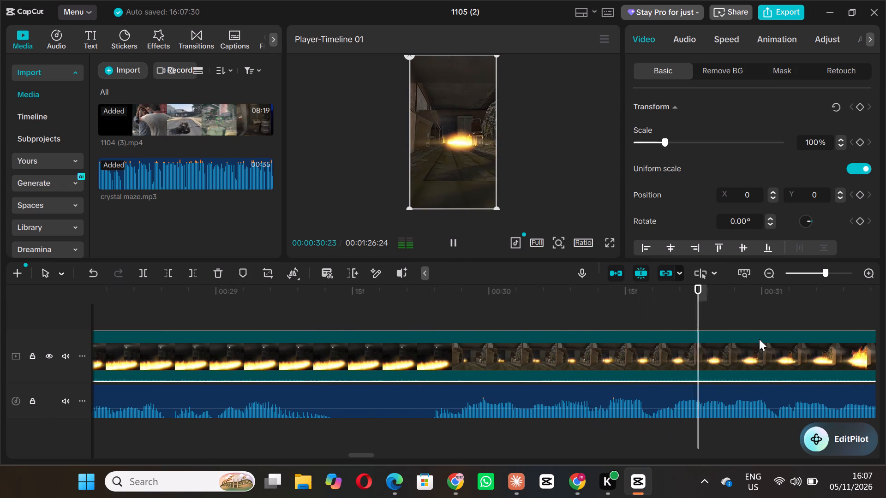
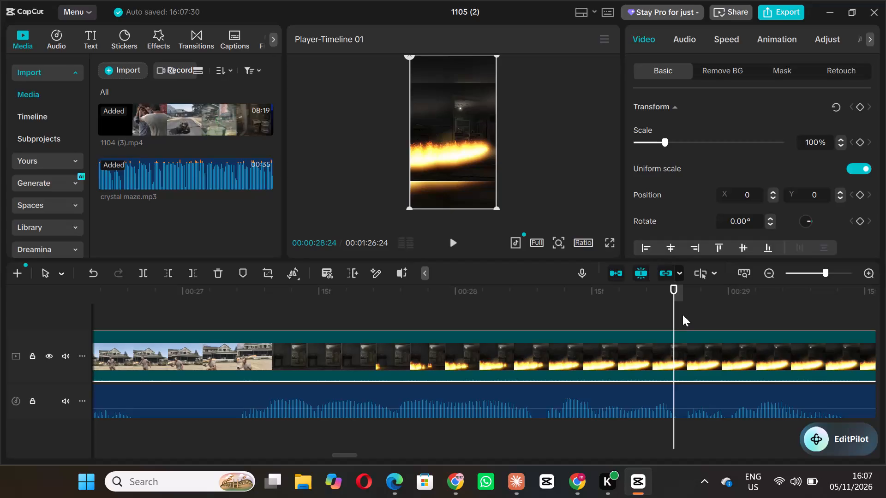
# Split the clip at 00:00:28:24, while the fire trail burns across the floor inside the dark room.
pyautogui.click(141, 271)
# Trim the start of the clip after the 00:00:28:24 split up to 00:00:35:10, late in the burning interior shot before the farmhouse exterior.
pyautogui.moveTo(673, 286); pyautogui.dragTo(754, 279)
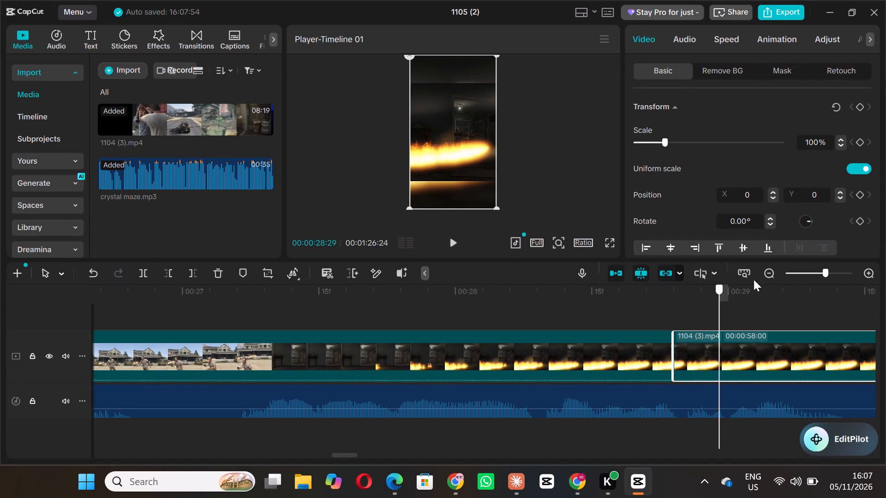
pyautogui.moveTo(754, 279); pyautogui.dragTo(885, 258)
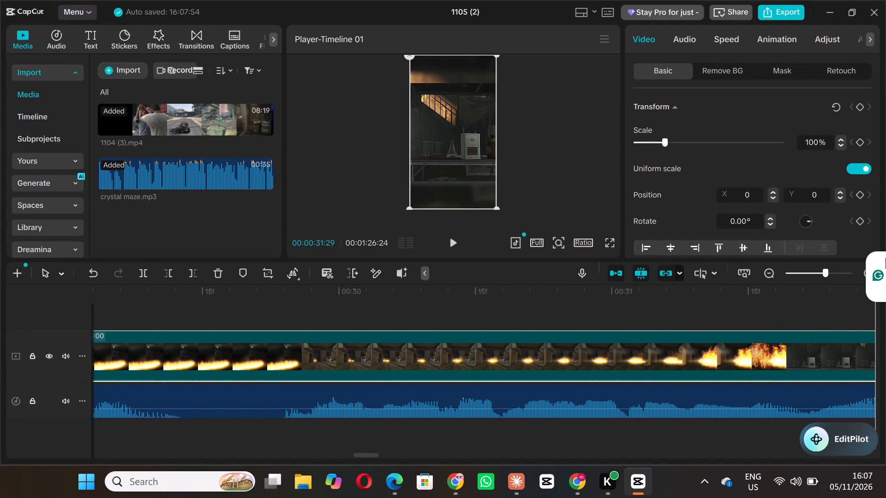
pyautogui.moveTo(885, 258); pyautogui.dragTo(885, 316)
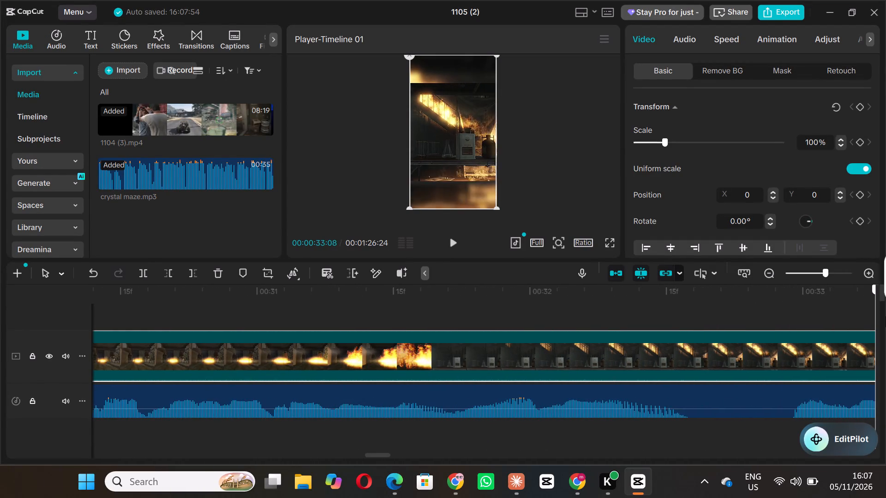
pyautogui.moveTo(885, 316); pyautogui.dragTo(868, 292)
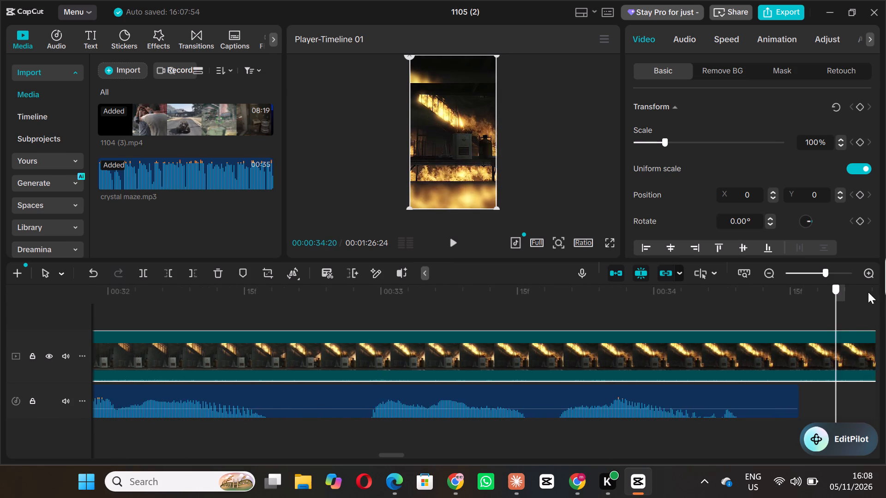
pyautogui.moveTo(868, 292); pyautogui.dragTo(489, 327)
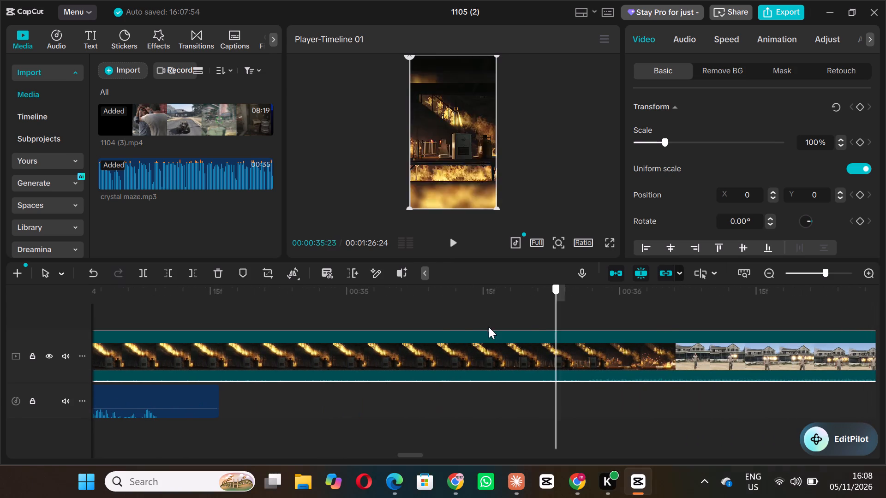
pyautogui.moveTo(489, 327); pyautogui.dragTo(218, 311)
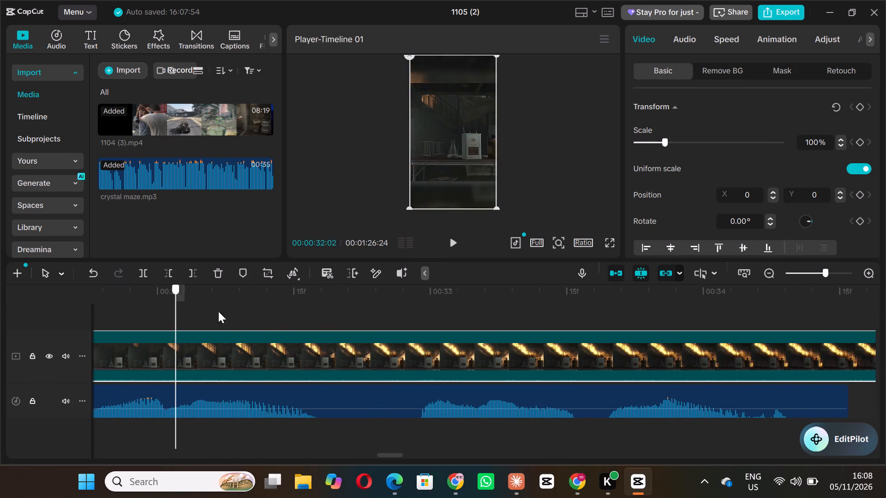
pyautogui.moveTo(218, 311); pyautogui.dragTo(885, 294)
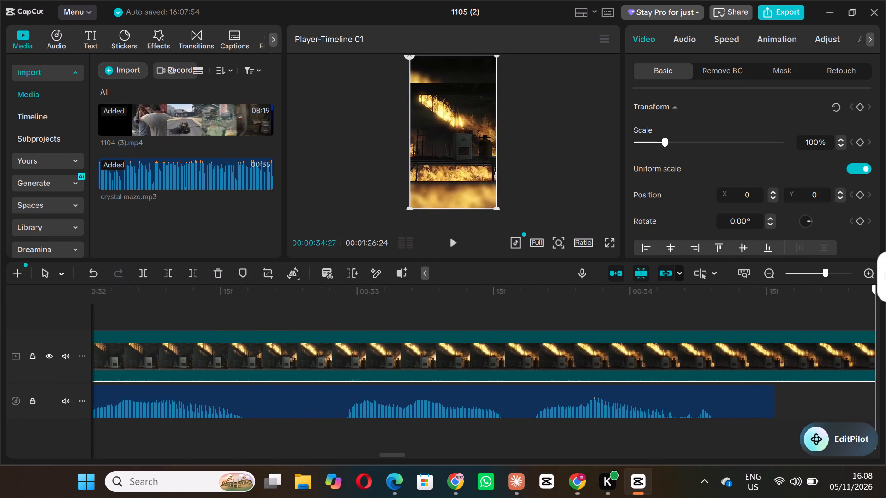
pyautogui.moveTo(885, 294); pyautogui.dragTo(432, 344)
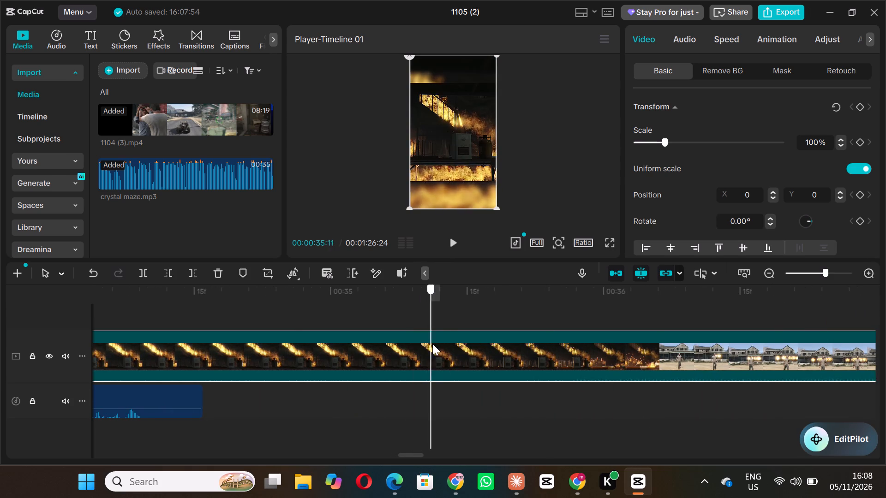
pyautogui.moveTo(432, 344); pyautogui.dragTo(645, 331)
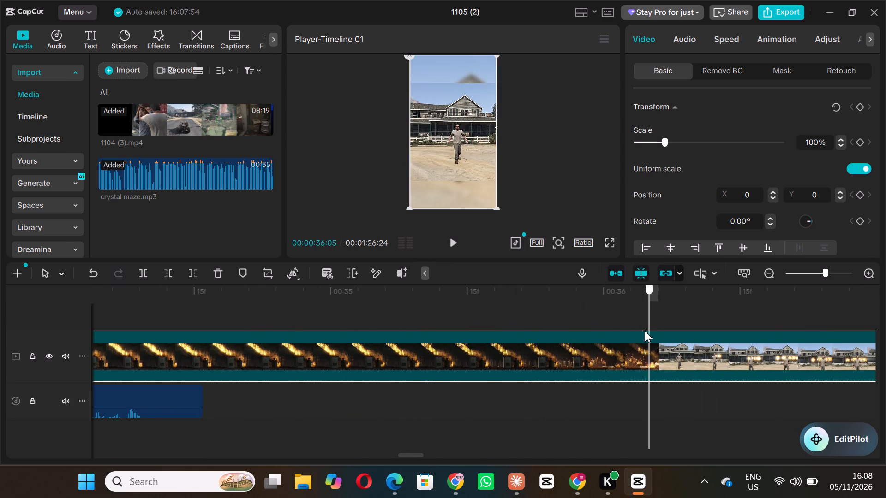
pyautogui.moveTo(645, 331); pyautogui.dragTo(334, 360)
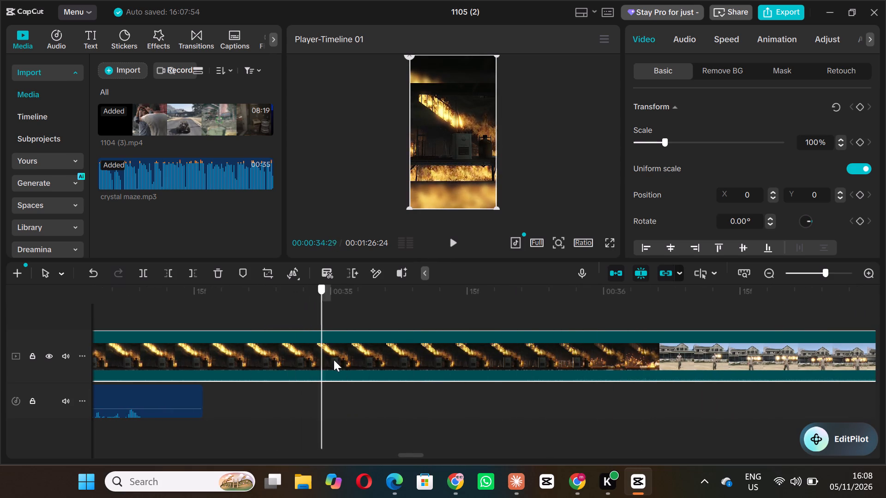
pyautogui.moveTo(334, 360); pyautogui.dragTo(392, 361)
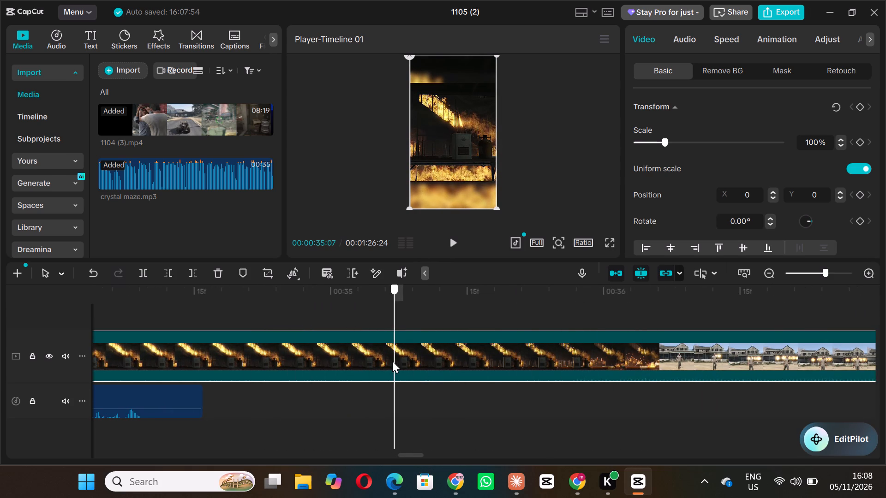
pyautogui.moveTo(392, 361); pyautogui.dragTo(420, 362)
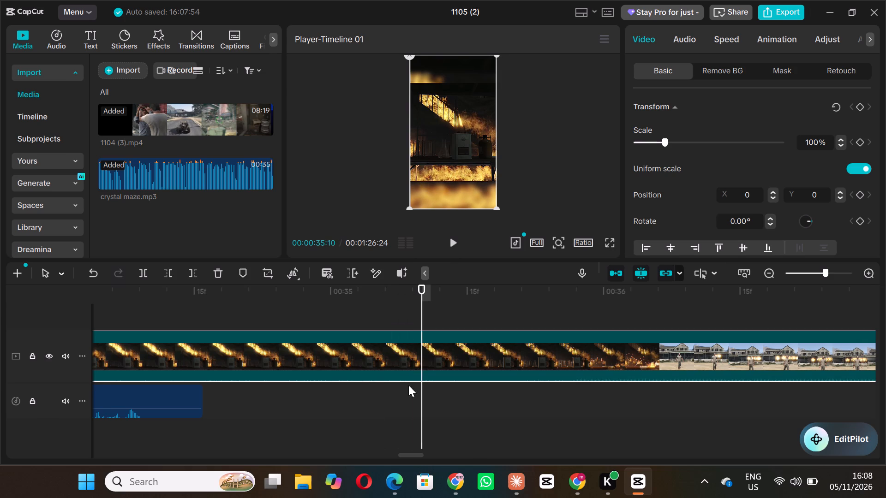
pyautogui.click(418, 362)
pyautogui.press('q')
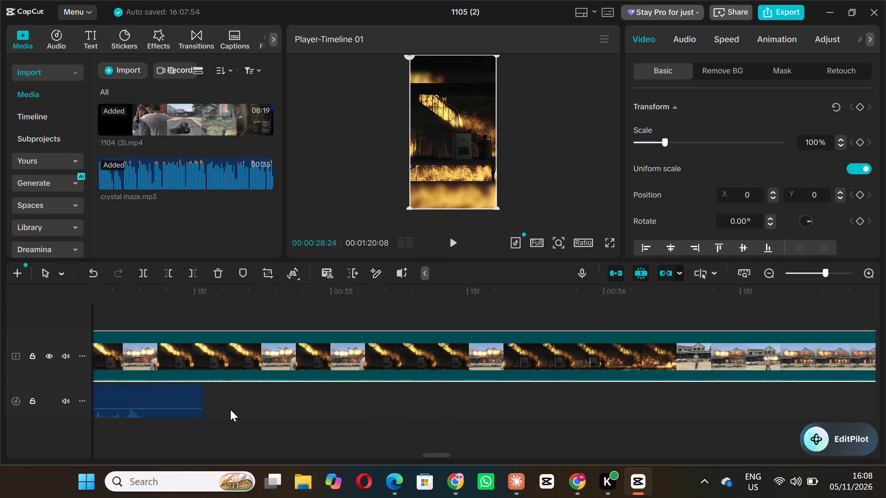
# Play and replay the section after the 00:00:28:24 cut, from the burning interior through the man walking away from the exploding farmhouse, checking it against the music.
pyautogui.press('space')
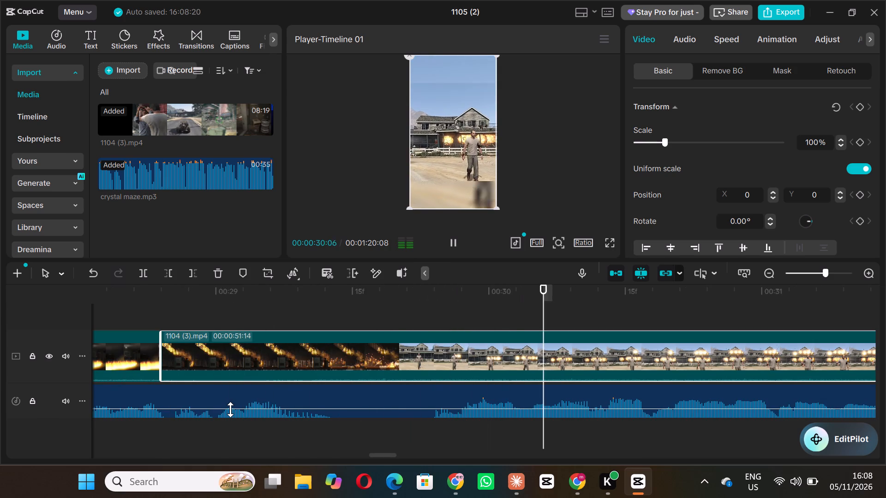
pyautogui.press('space')
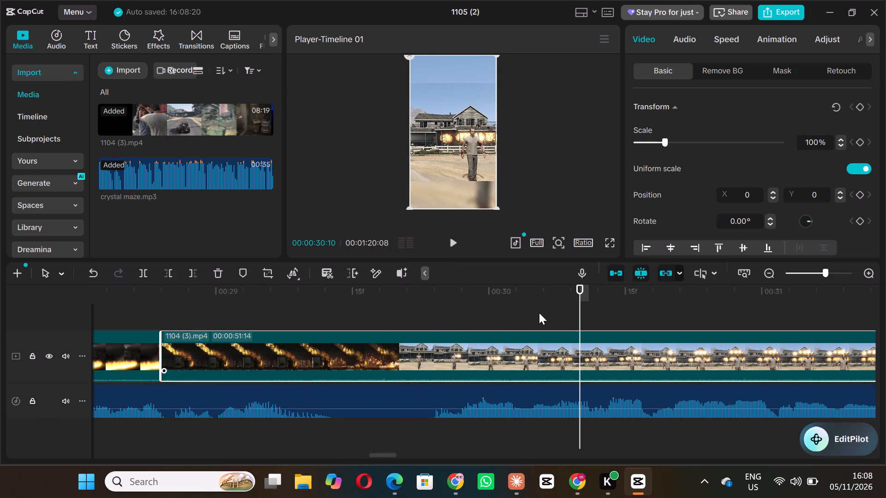
pyautogui.press('space')
pyautogui.press('space')
pyautogui.press('space')
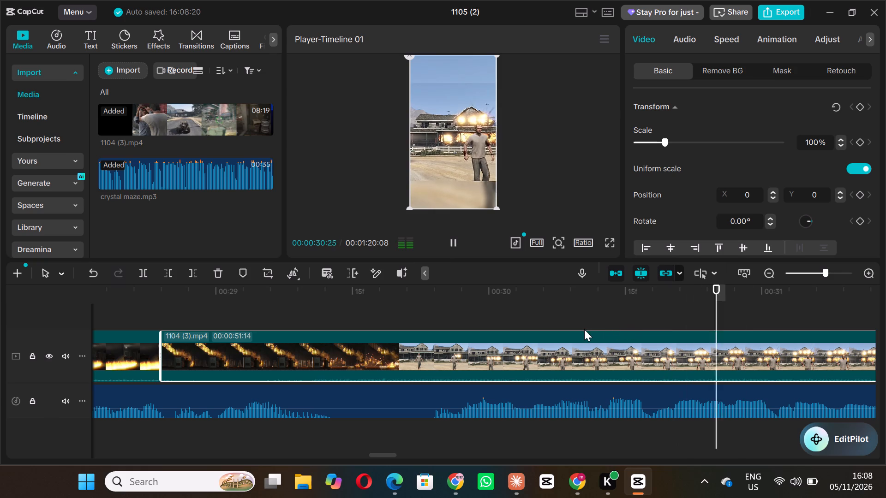
pyautogui.press('space')
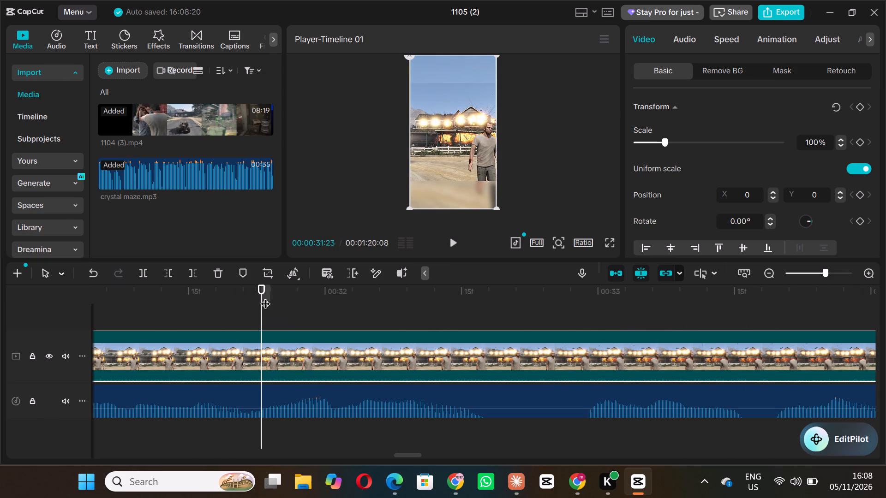
pyautogui.moveTo(260, 291); pyautogui.dragTo(54, 287)
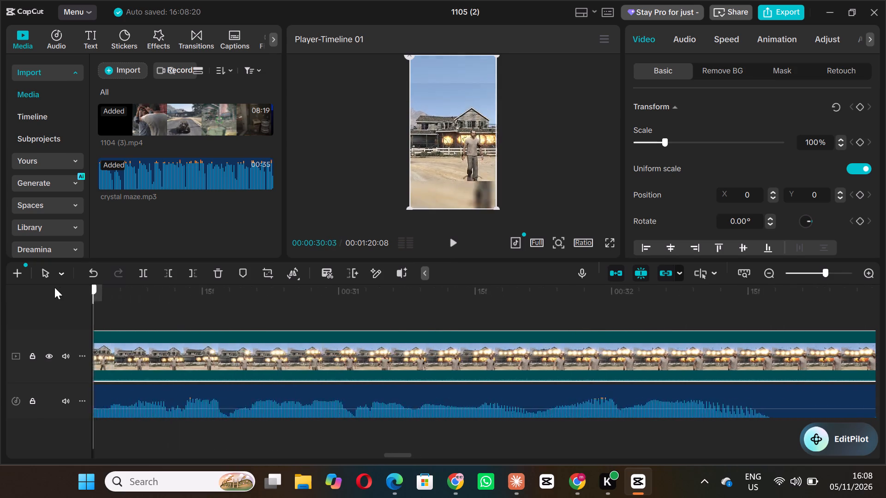
pyautogui.moveTo(54, 287); pyautogui.dragTo(45, 294)
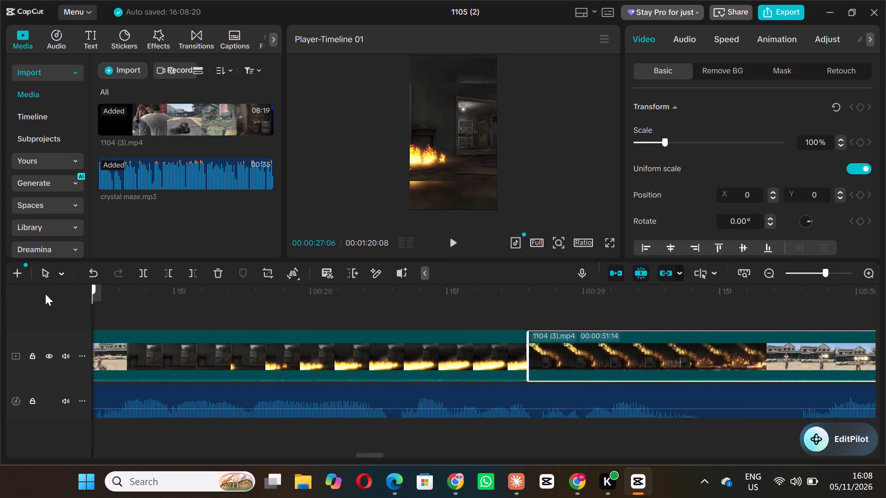
pyautogui.moveTo(45, 294); pyautogui.dragTo(39, 292)
pyautogui.press('space')
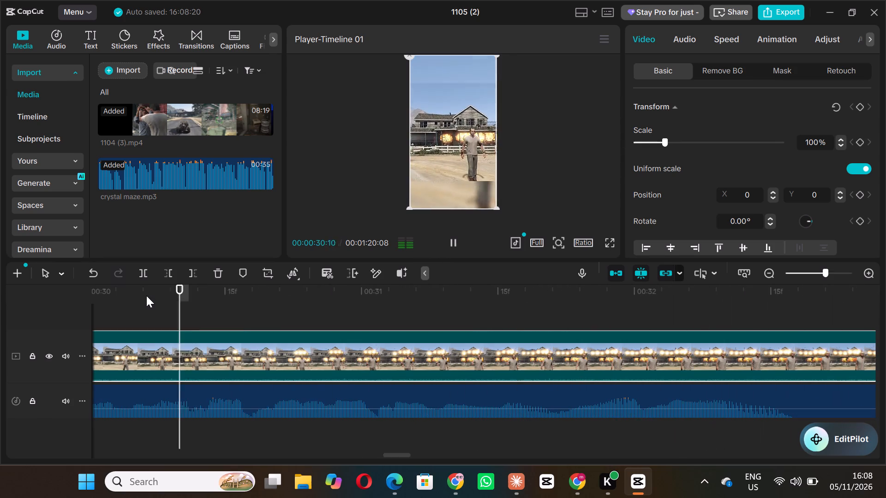
pyautogui.press('space')
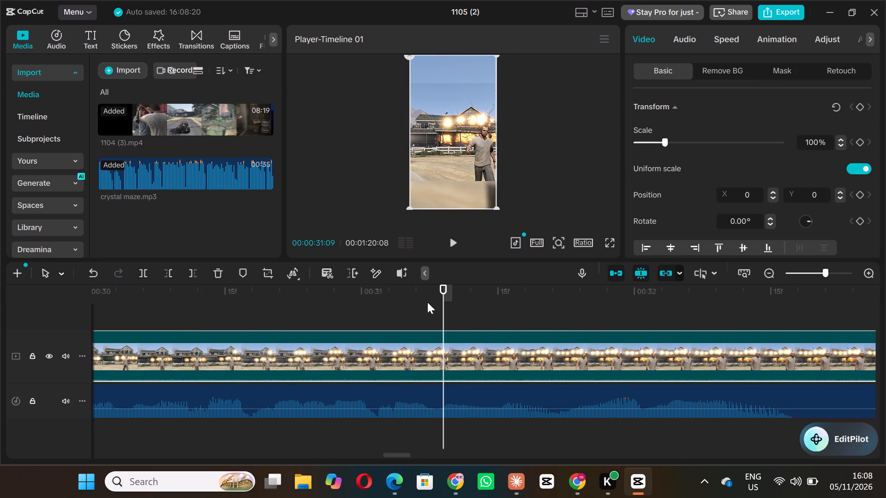
pyautogui.moveTo(443, 290); pyautogui.dragTo(113, 291)
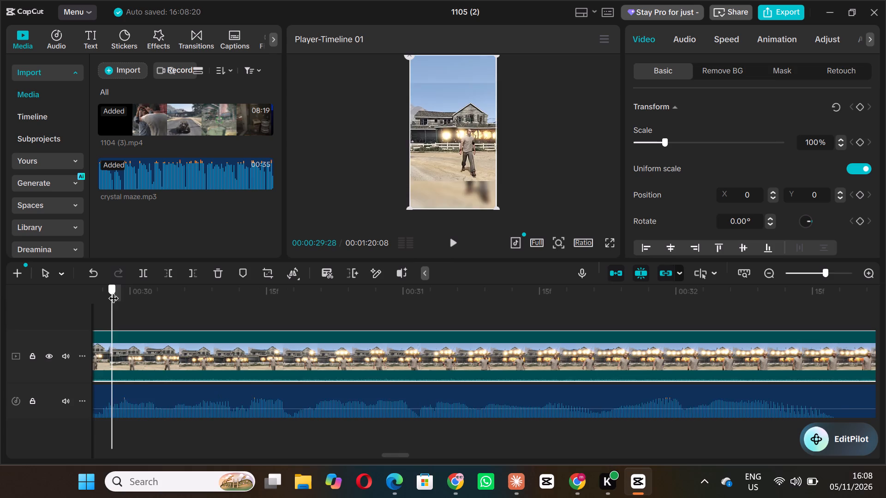
pyautogui.moveTo(113, 291); pyautogui.dragTo(271, 304)
pyautogui.press('space')
pyautogui.press('space')
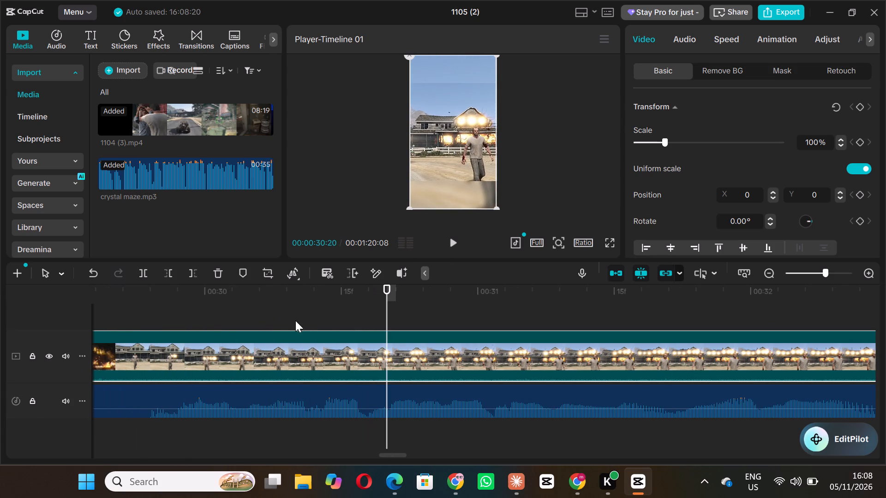
pyautogui.press('space')
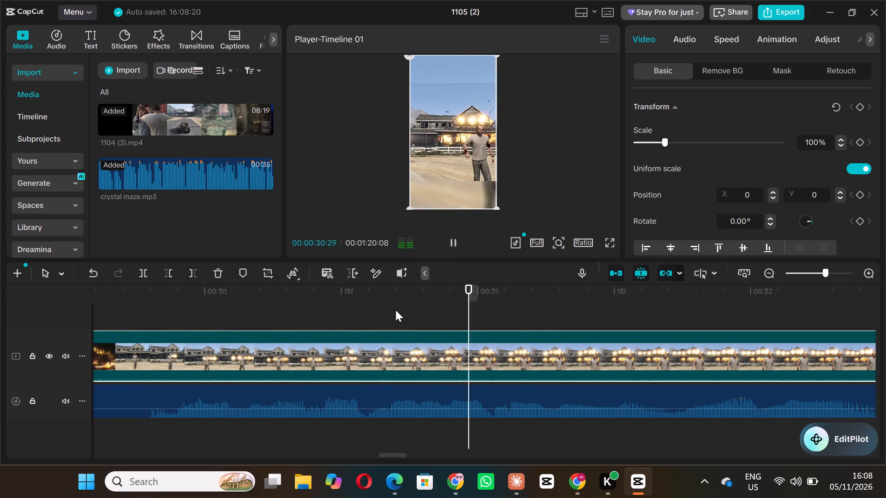
pyautogui.press('space')
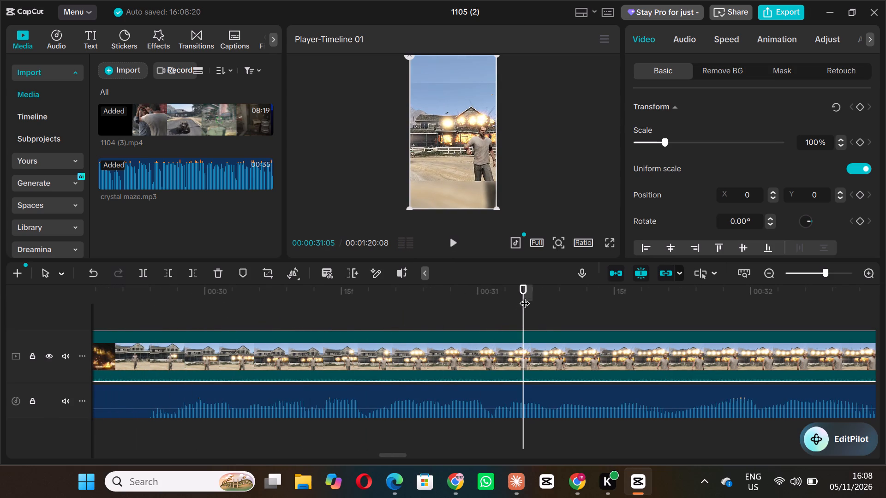
# Play and scrub from the man pouring fuel through the running man into the dark room, checking the shot change against the music.
pyautogui.moveTo(524, 296); pyautogui.dragTo(101, 291)
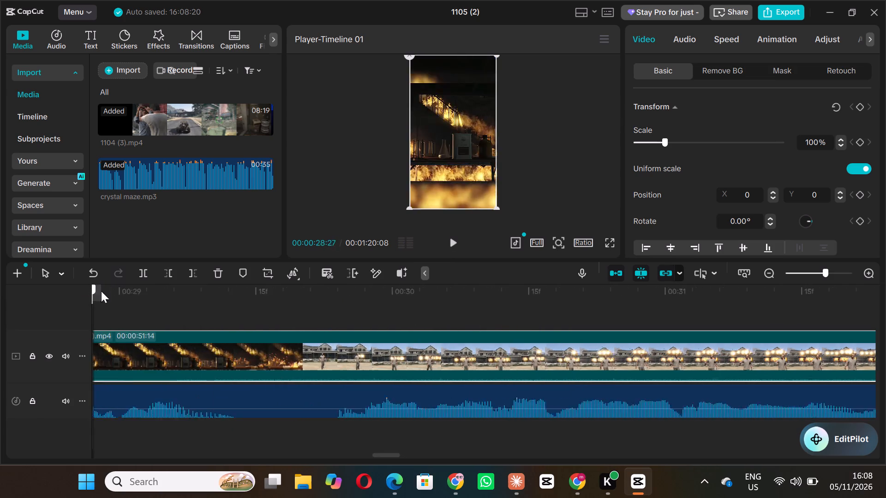
pyautogui.moveTo(101, 291); pyautogui.dragTo(166, 303)
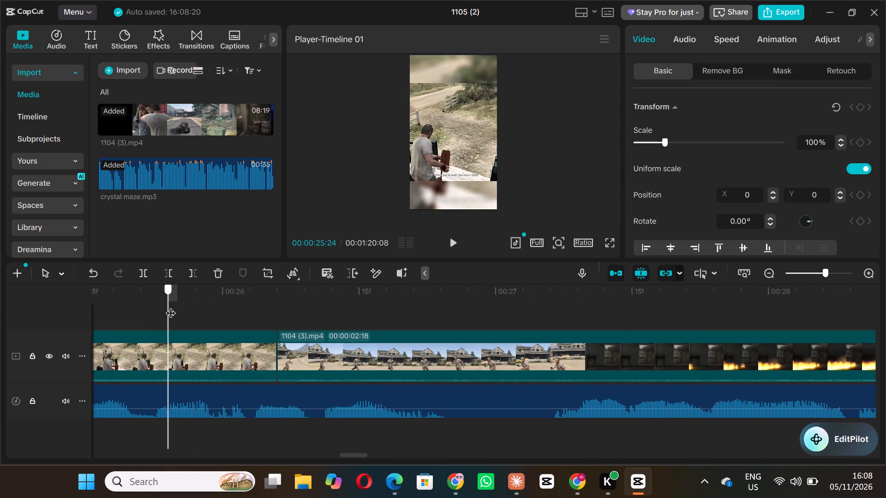
pyautogui.press('space')
pyautogui.press('space')
pyautogui.press('space')
pyautogui.press('space')
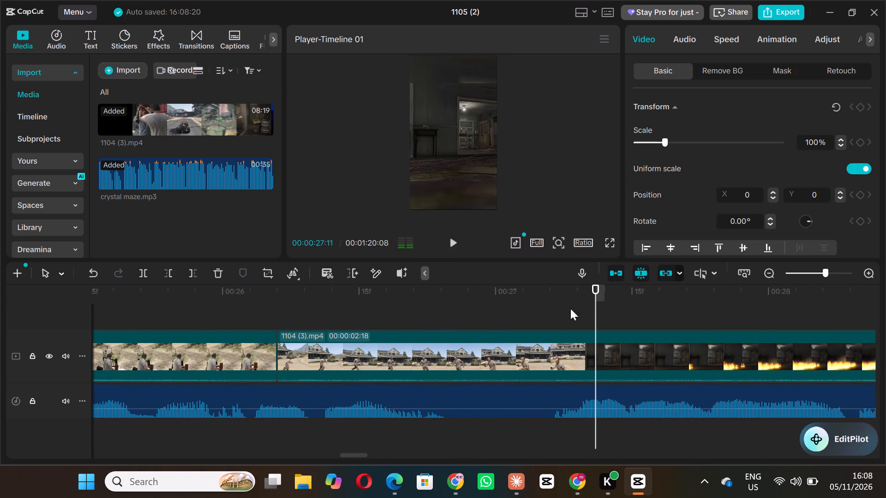
pyautogui.moveTo(591, 289); pyautogui.dragTo(192, 307)
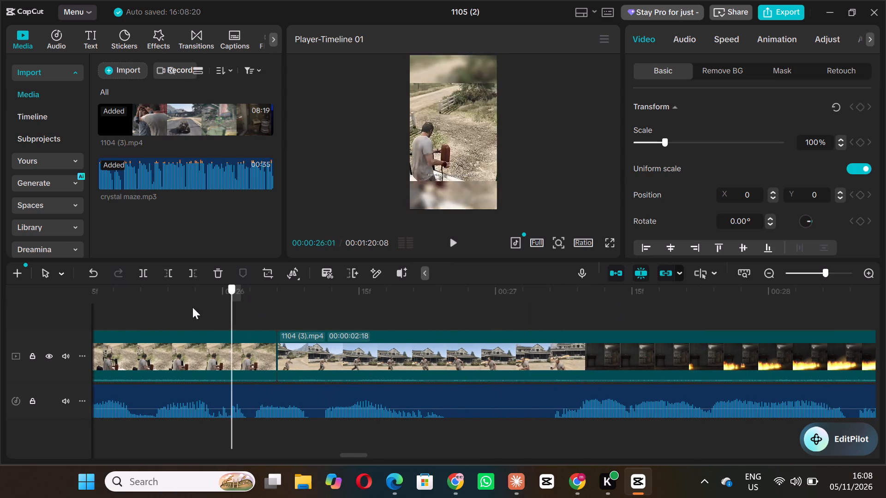
pyautogui.moveTo(192, 307); pyautogui.dragTo(512, 307)
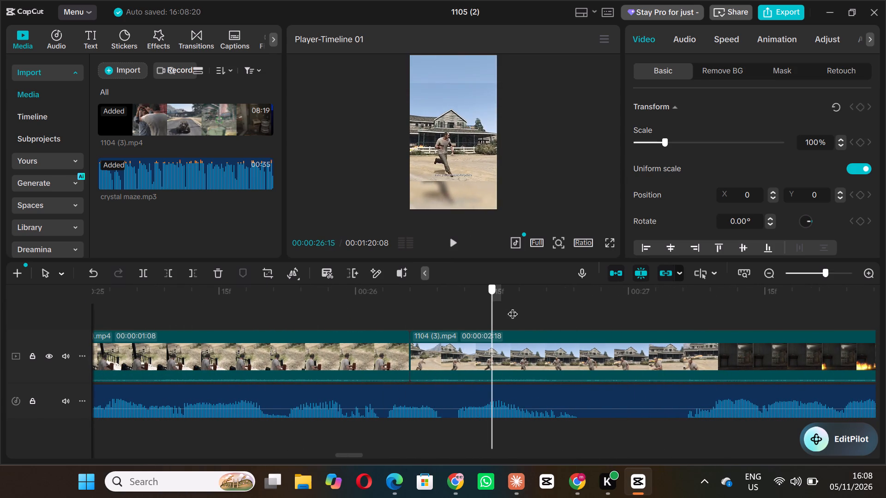
pyautogui.moveTo(512, 307); pyautogui.dragTo(698, 302)
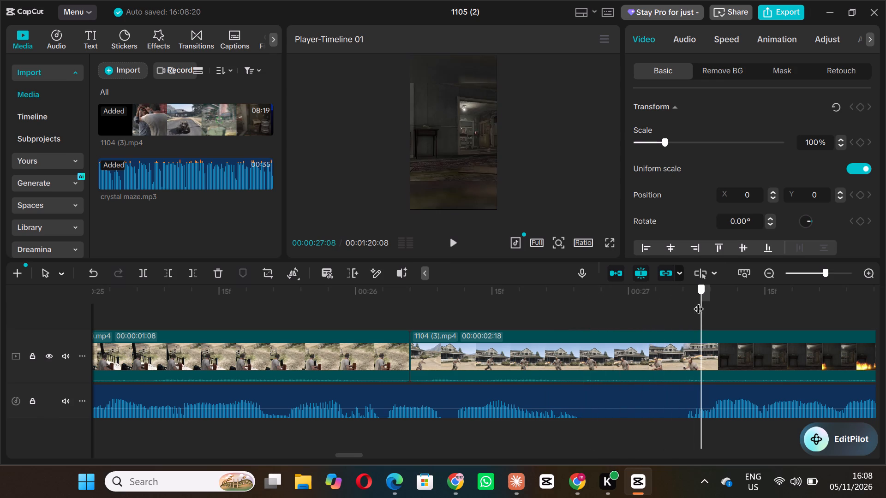
pyautogui.moveTo(698, 302); pyautogui.dragTo(700, 306)
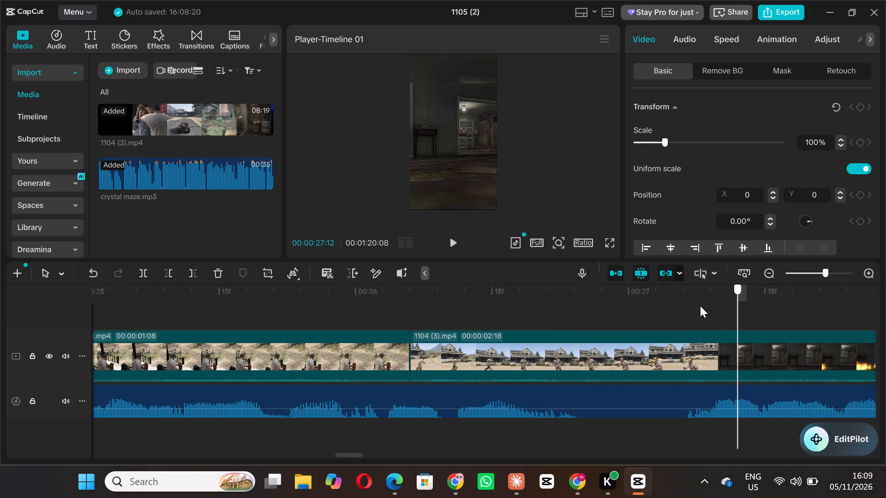
pyautogui.moveTo(700, 306); pyautogui.dragTo(478, 321)
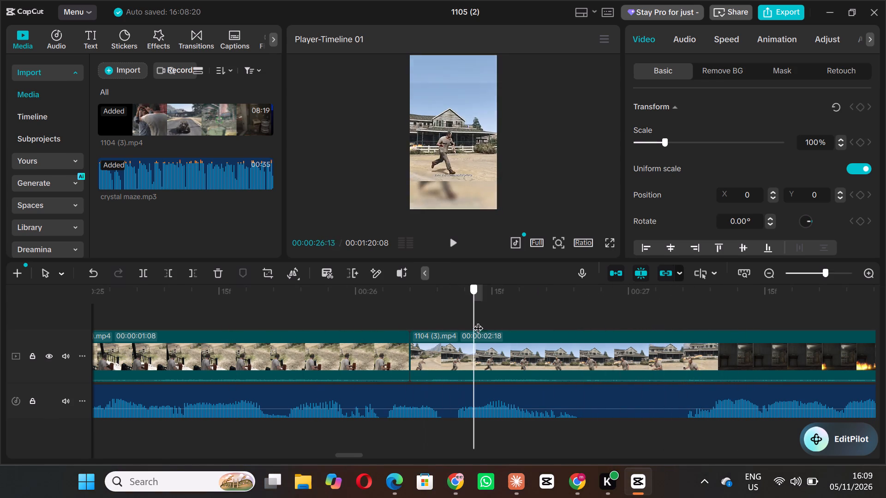
pyautogui.moveTo(478, 321); pyautogui.dragTo(766, 312)
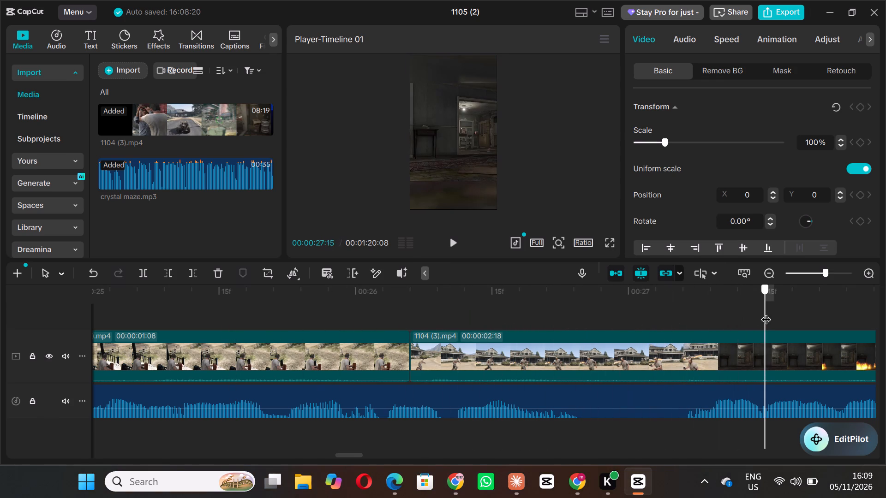
pyautogui.moveTo(766, 312); pyautogui.dragTo(418, 342)
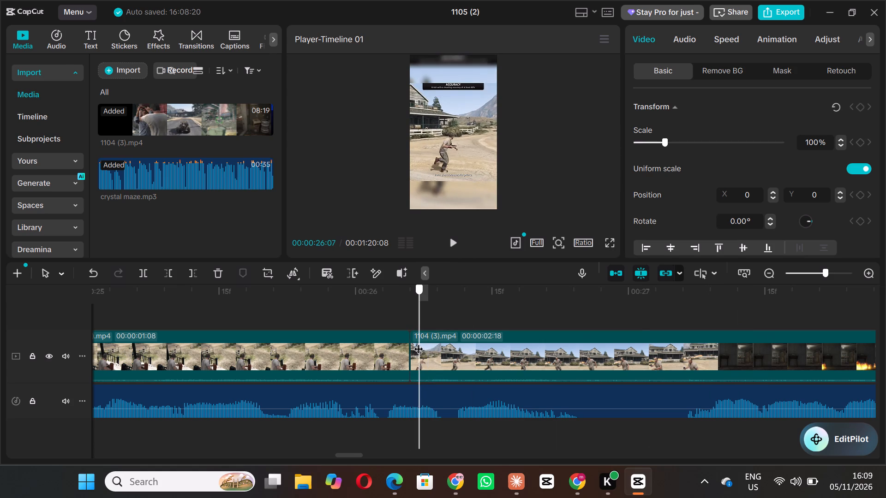
pyautogui.moveTo(418, 342); pyautogui.dragTo(672, 331)
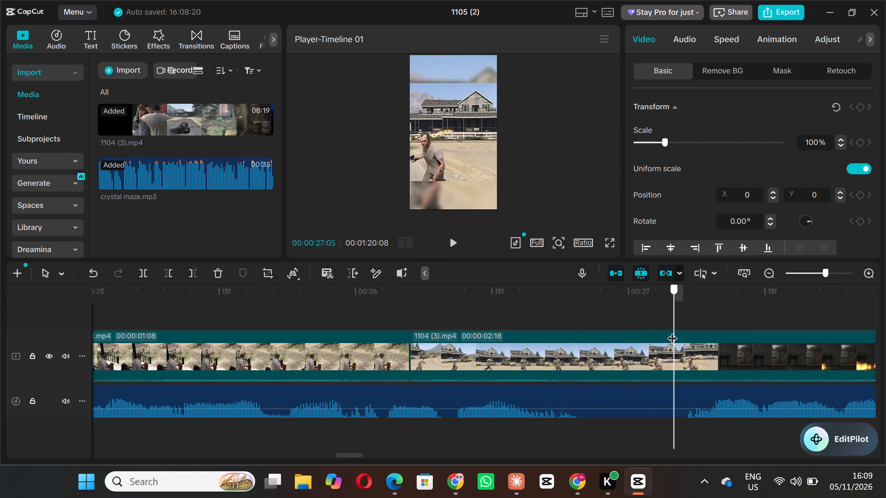
# Trim the start of the running-man clip up to 00:00:27:10, where the dark room shot begins.
pyautogui.moveTo(672, 331); pyautogui.dragTo(721, 327)
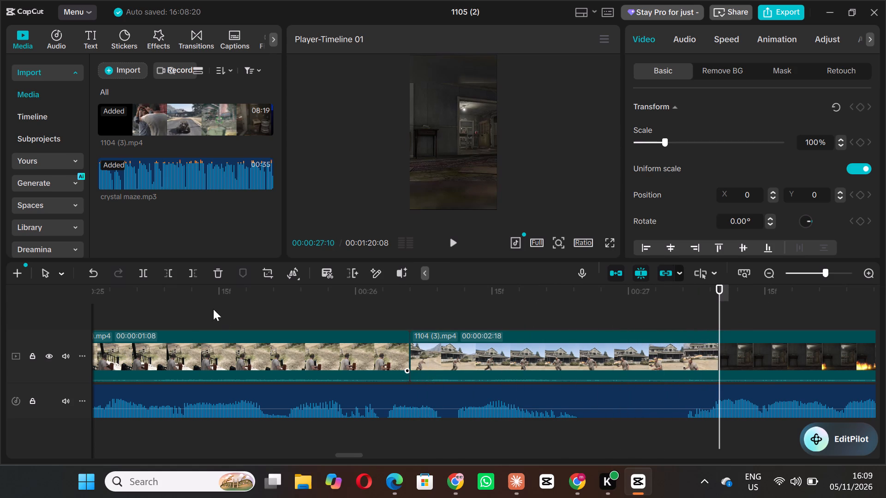
pyautogui.click(466, 351)
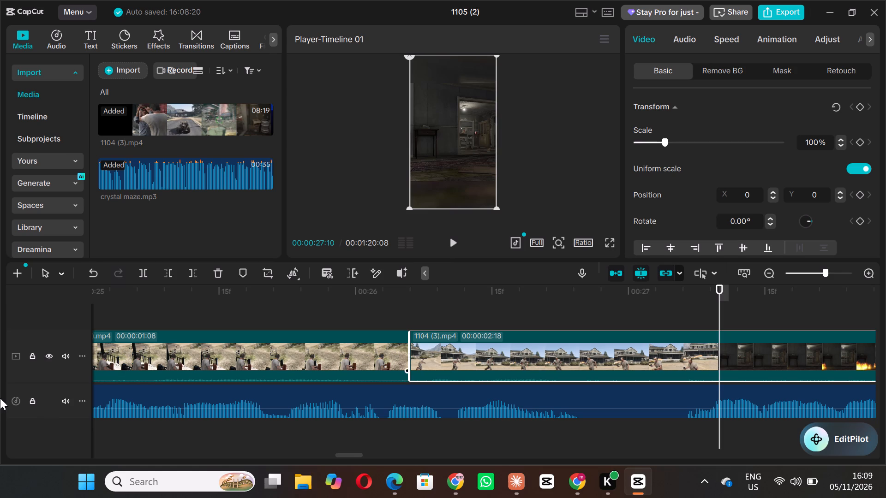
pyautogui.press('q')
# Play the section from the dark room fire through the man walking away from the exploding farmhouse in short bursts, checking it against the music.
pyautogui.press('space')
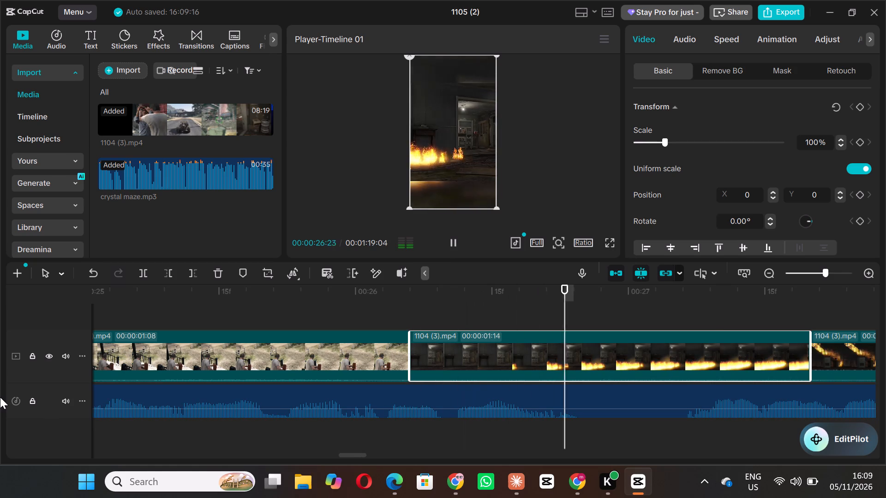
pyautogui.press('space')
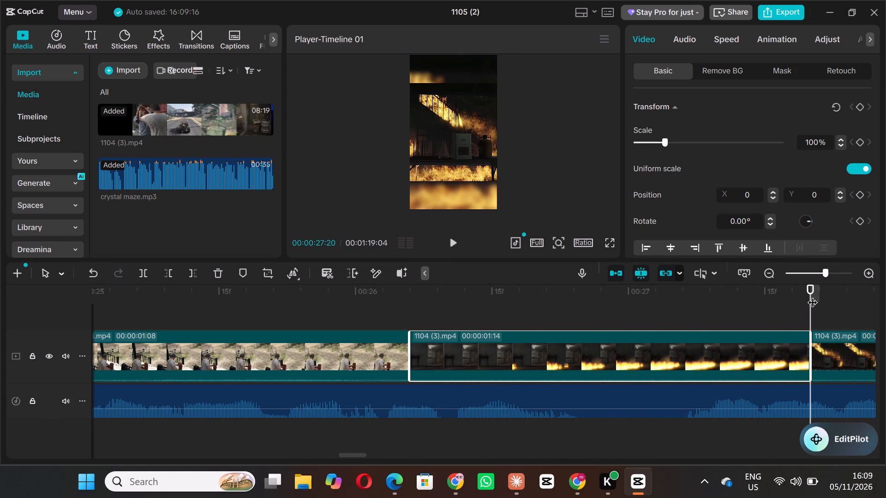
pyautogui.moveTo(811, 292); pyautogui.dragTo(135, 426)
pyautogui.press('space')
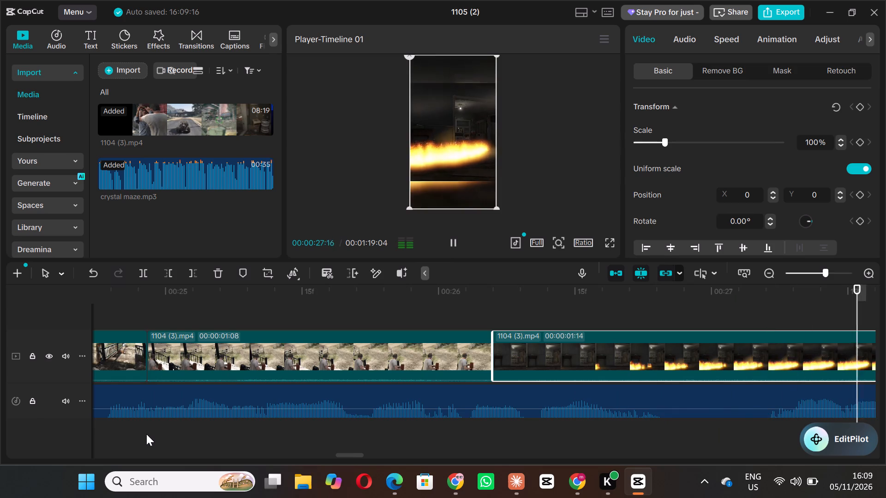
pyautogui.press('space')
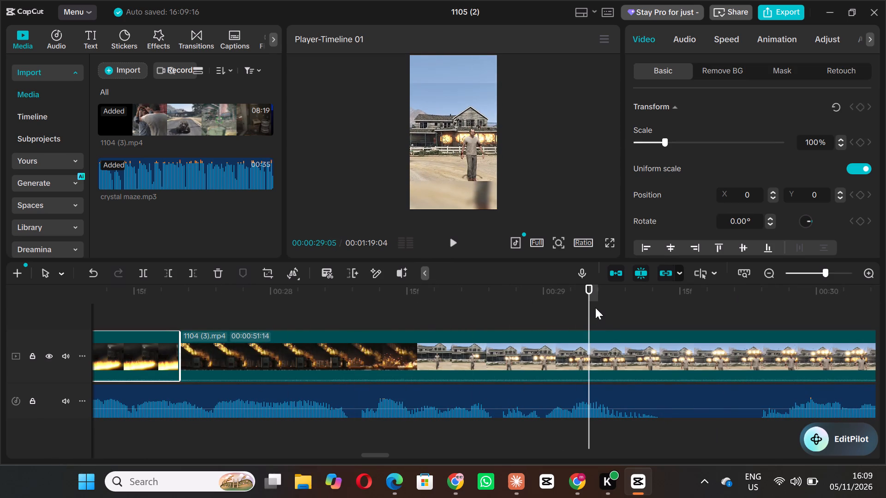
pyautogui.press('space')
pyautogui.press('space')
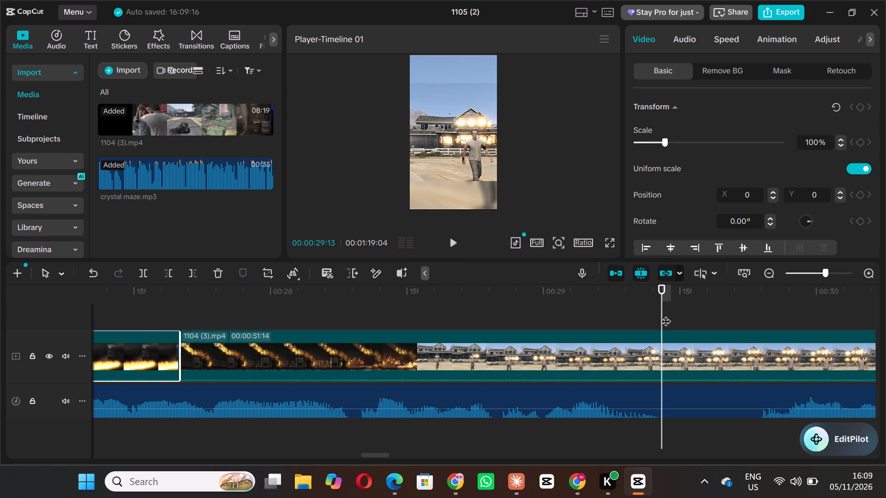
pyautogui.press('space')
pyautogui.press('space')
pyautogui.press('space')
pyautogui.press('space')
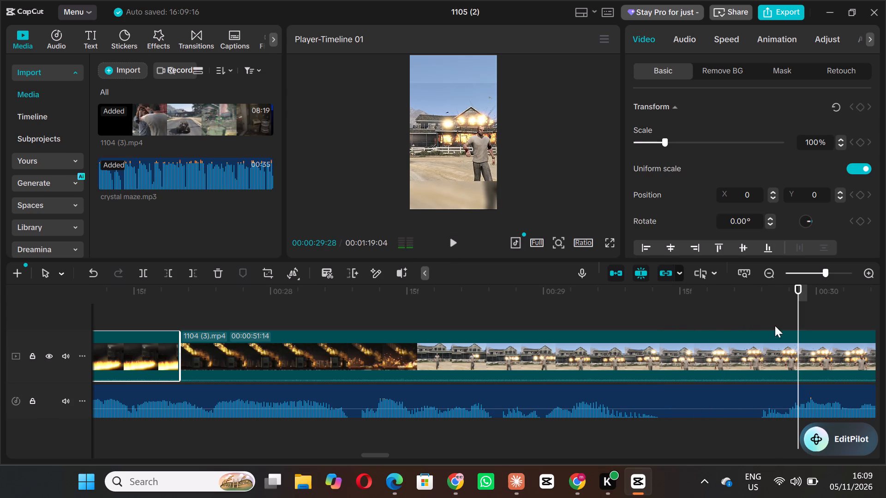
# Split the clip at 00:00:29:17, while the man walks away from the exploding farmhouse.
pyautogui.moveTo(800, 305); pyautogui.dragTo(659, 322)
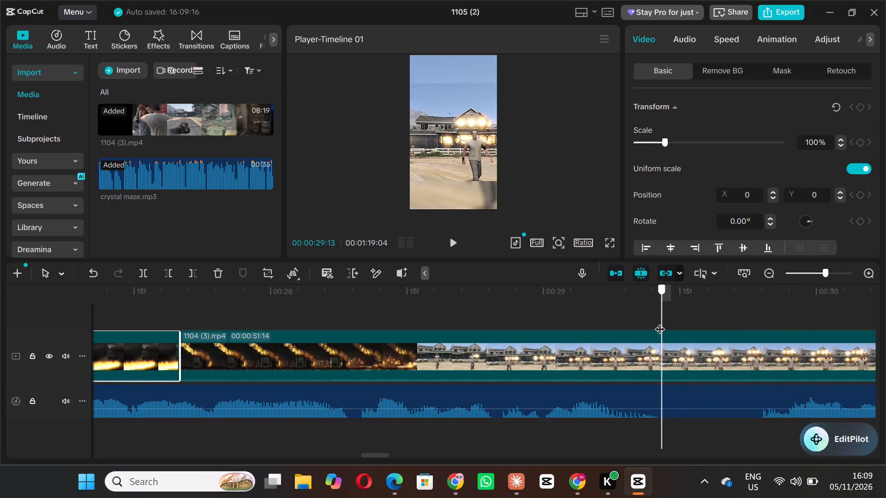
pyautogui.moveTo(659, 322); pyautogui.dragTo(656, 325)
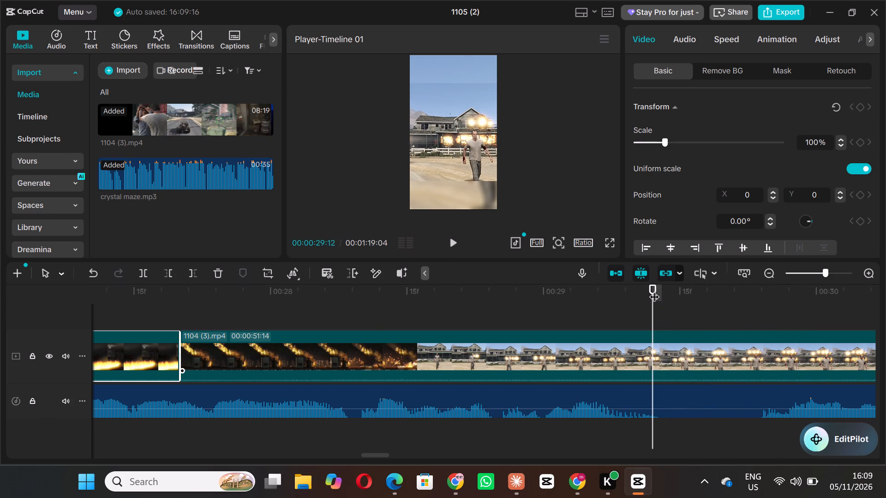
pyautogui.moveTo(654, 290); pyautogui.dragTo(702, 290)
pyautogui.click(144, 272)
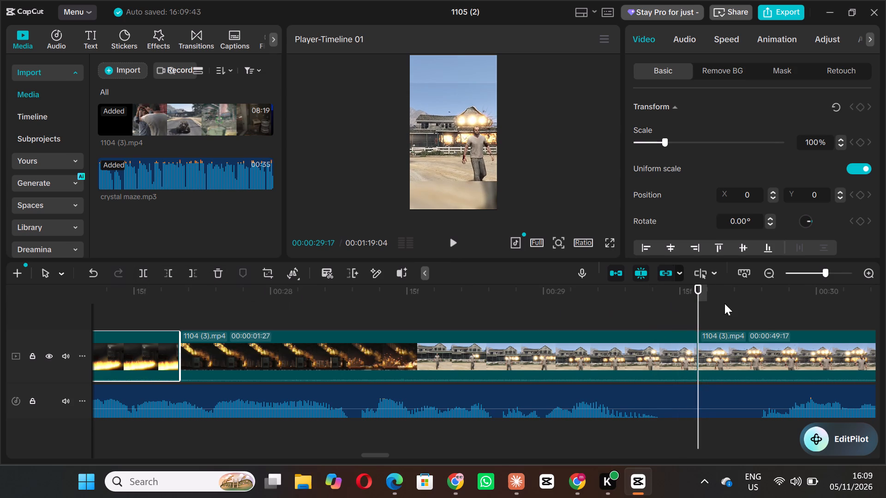
# Trim the start of the clip after the 00:00:29:17 split up to 00:00:34:18, where the farmhouse explodes with the man out of frame.
pyautogui.moveTo(698, 293); pyautogui.dragTo(885, 276)
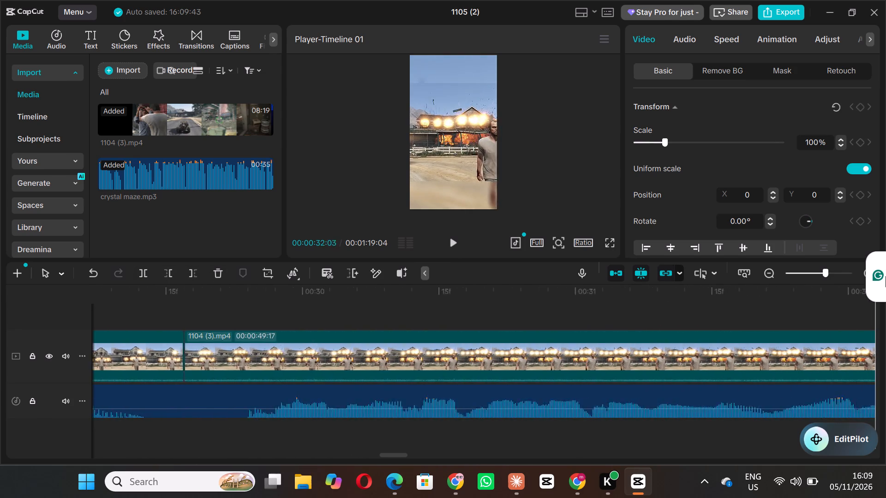
pyautogui.moveTo(885, 276); pyautogui.dragTo(723, 277)
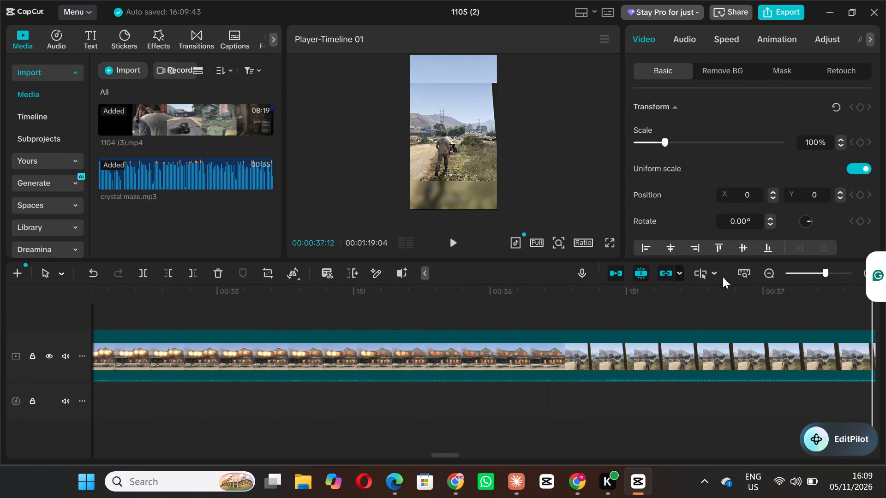
pyautogui.moveTo(723, 277); pyautogui.dragTo(519, 293)
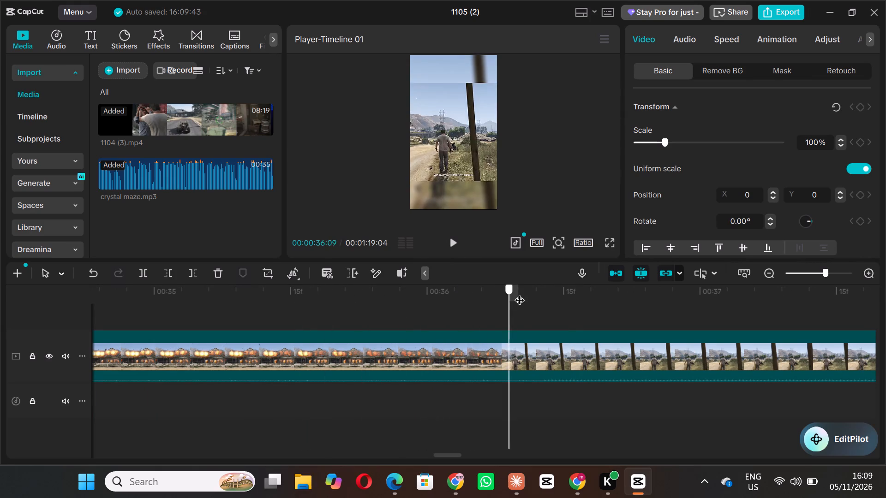
pyautogui.moveTo(519, 293); pyautogui.dragTo(239, 285)
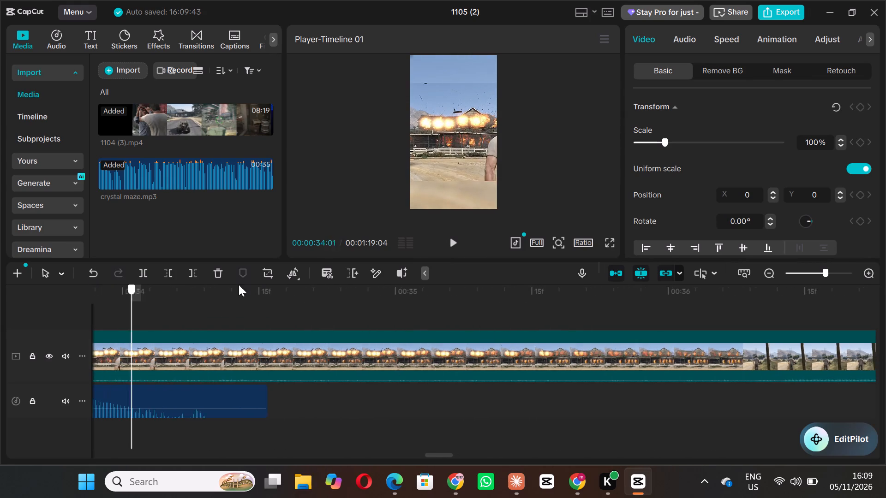
pyautogui.moveTo(239, 285); pyautogui.dragTo(385, 295)
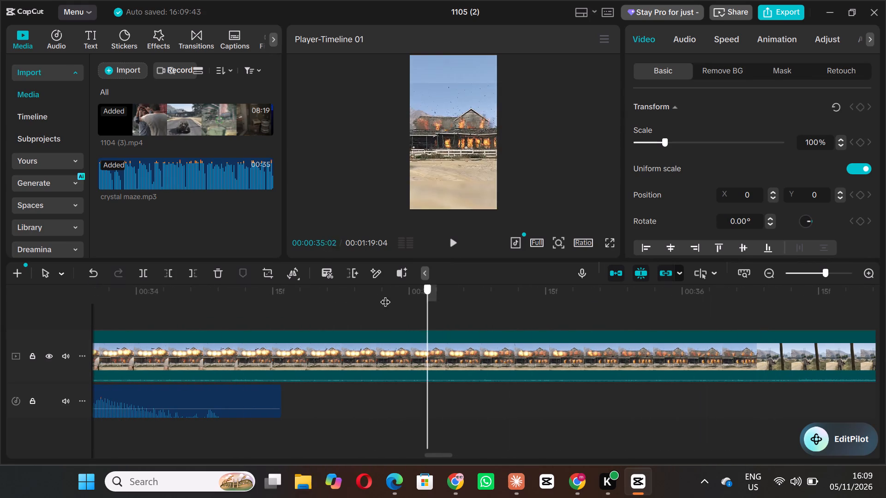
pyautogui.moveTo(385, 295); pyautogui.dragTo(339, 302)
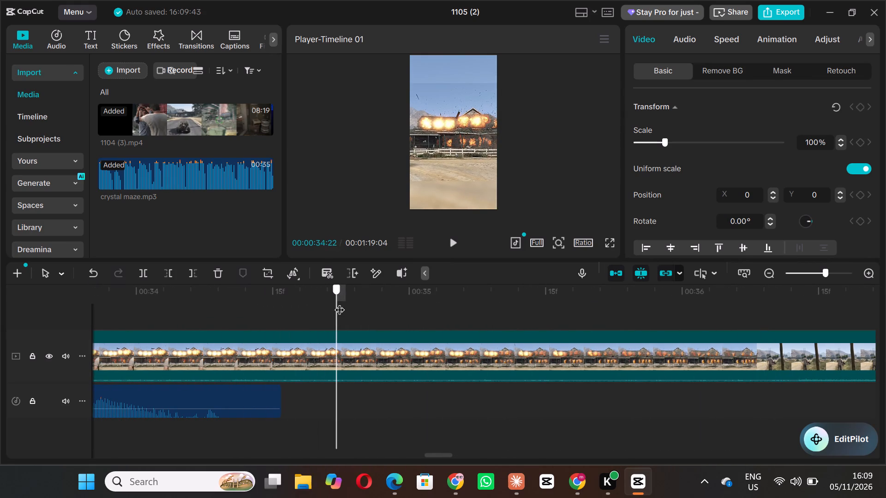
pyautogui.moveTo(339, 302); pyautogui.dragTo(757, 296)
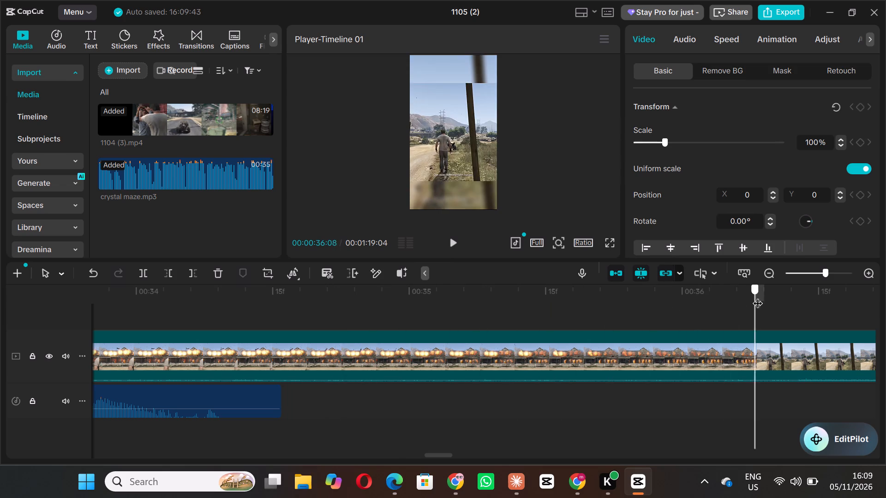
pyautogui.moveTo(757, 296); pyautogui.dragTo(298, 327)
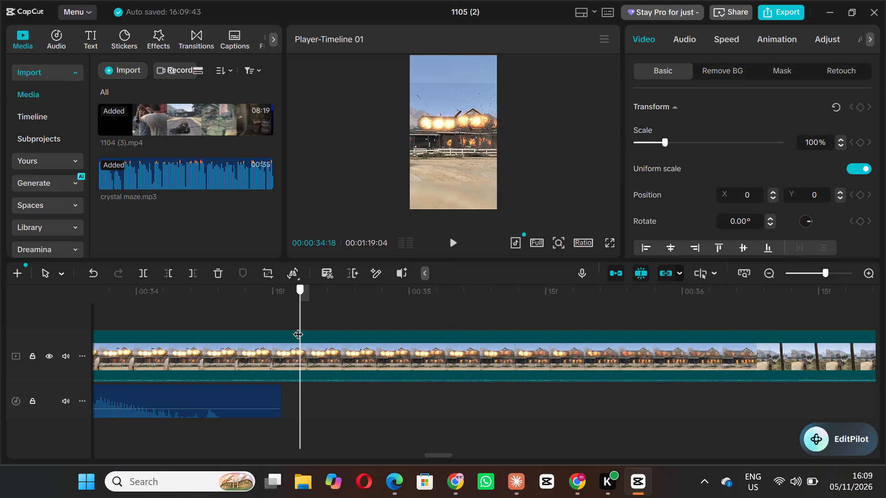
pyautogui.moveTo(298, 327); pyautogui.dragTo(296, 327)
pyautogui.click(295, 356)
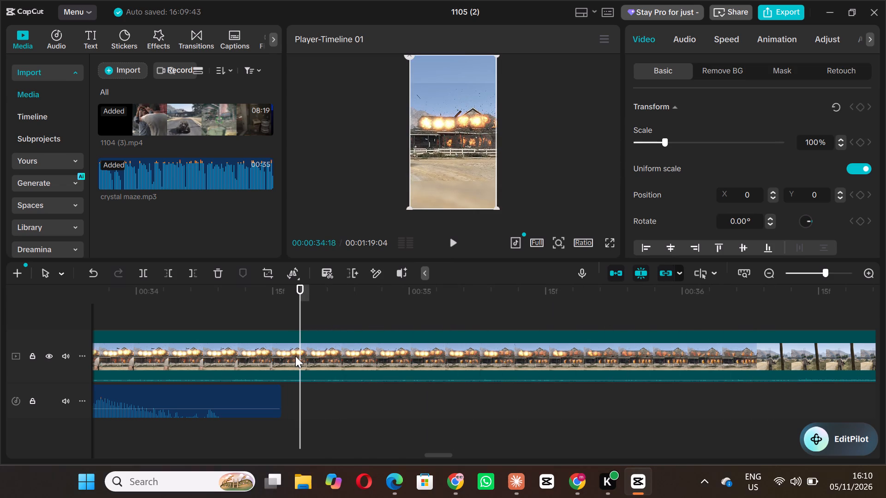
pyautogui.press('q')
# Split the clip at 00:00:34:06, as the man walks up to the parked quad bike on the dirt road.
pyautogui.press('space')
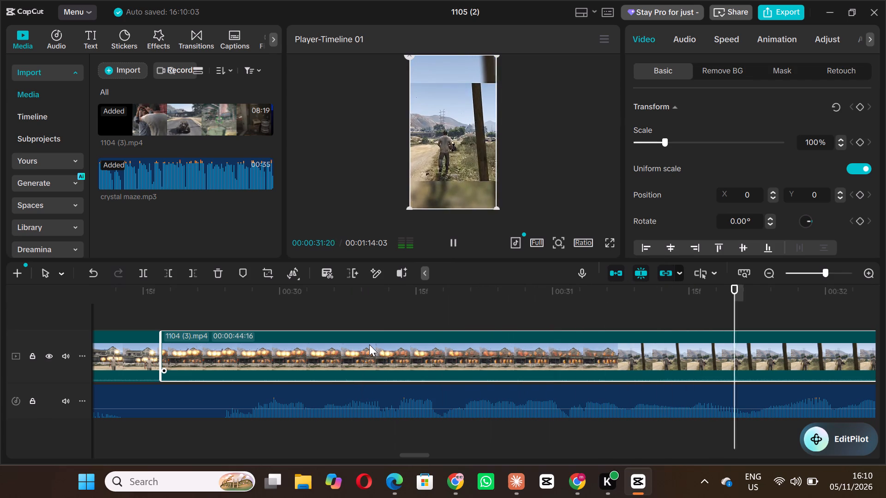
pyautogui.press('space')
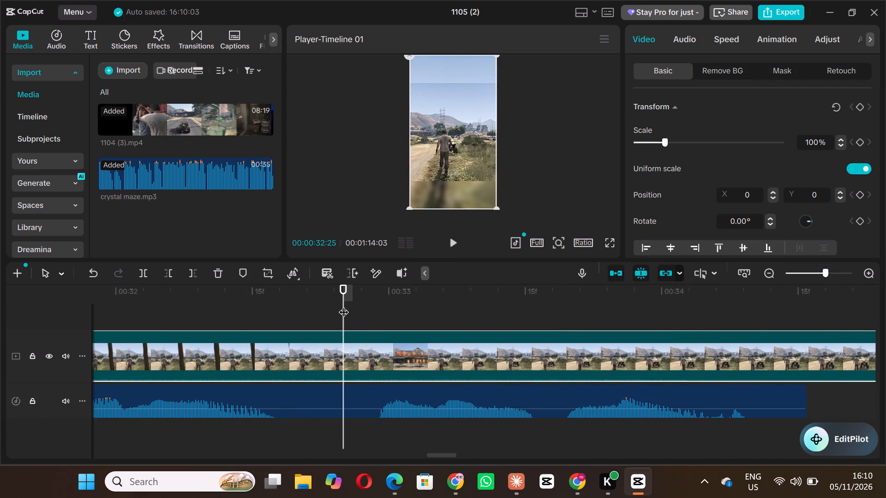
pyautogui.moveTo(341, 293); pyautogui.dragTo(575, 291)
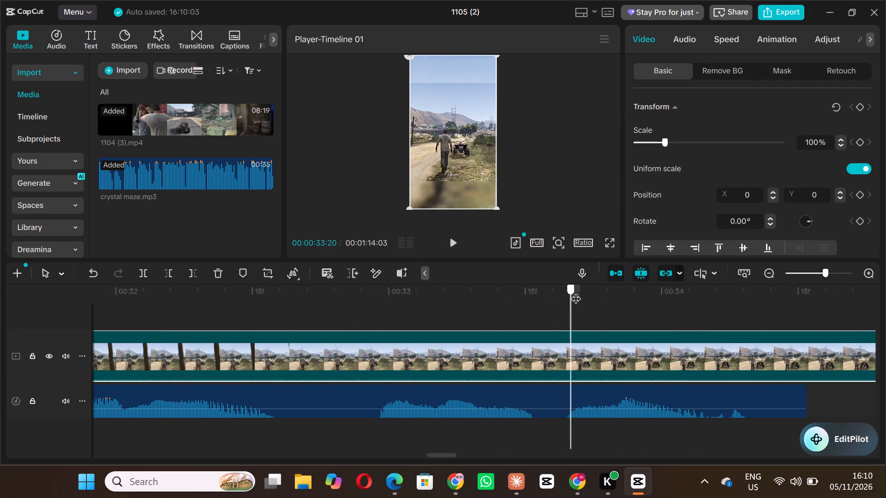
pyautogui.moveTo(575, 291); pyautogui.dragTo(885, 241)
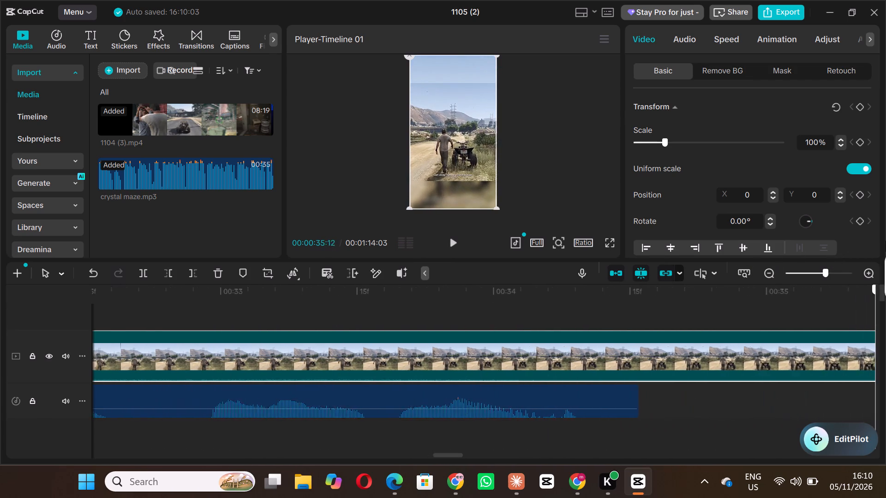
pyautogui.moveTo(885, 241); pyautogui.dragTo(281, 339)
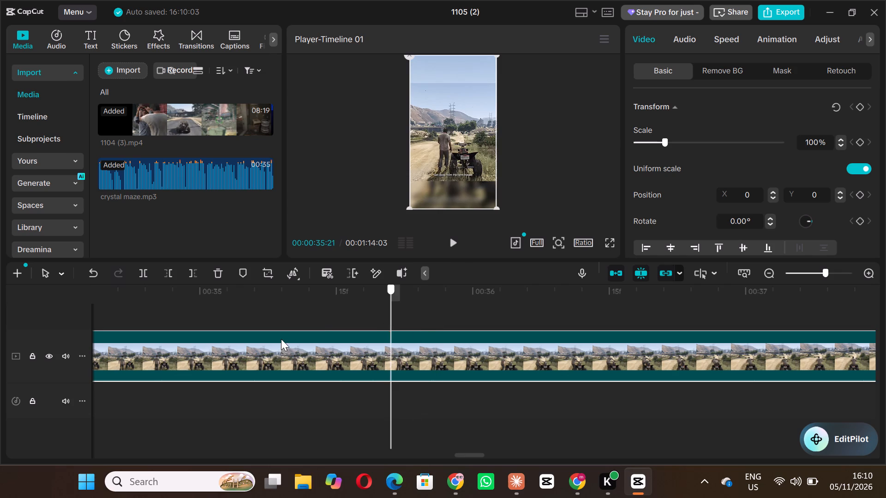
pyautogui.moveTo(281, 339); pyautogui.dragTo(67, 319)
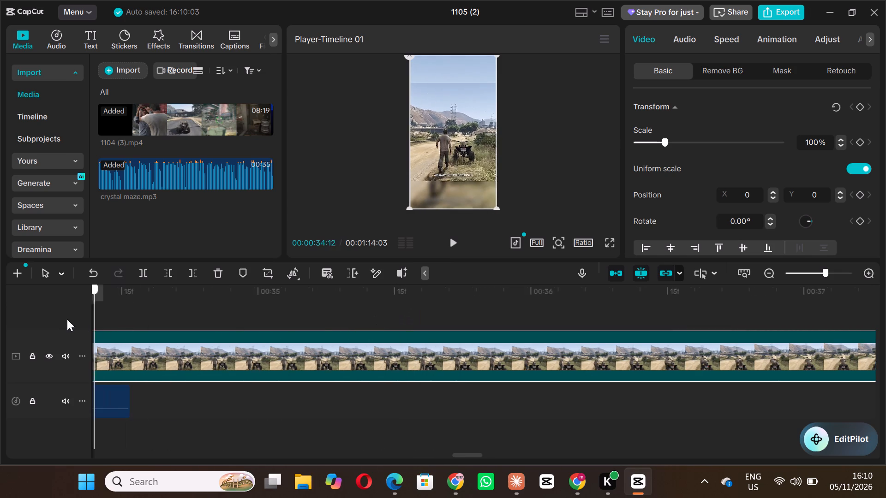
pyautogui.moveTo(67, 319); pyautogui.dragTo(612, 292)
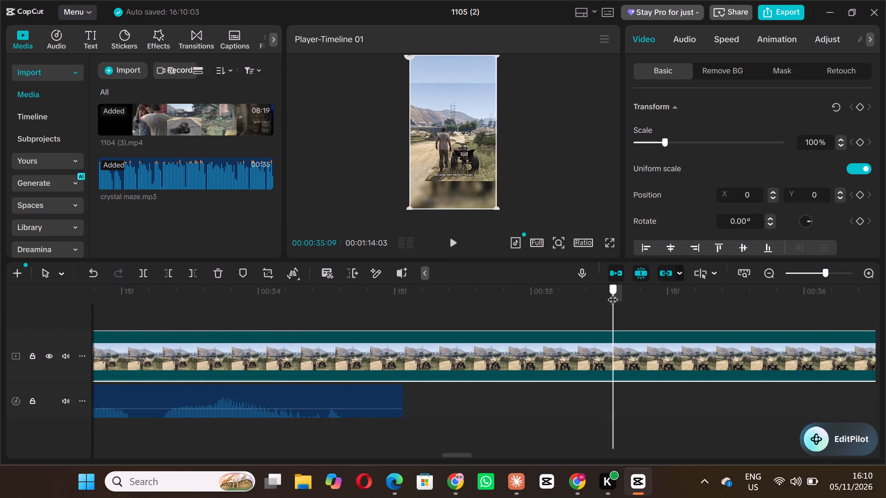
pyautogui.moveTo(612, 292); pyautogui.dragTo(791, 266)
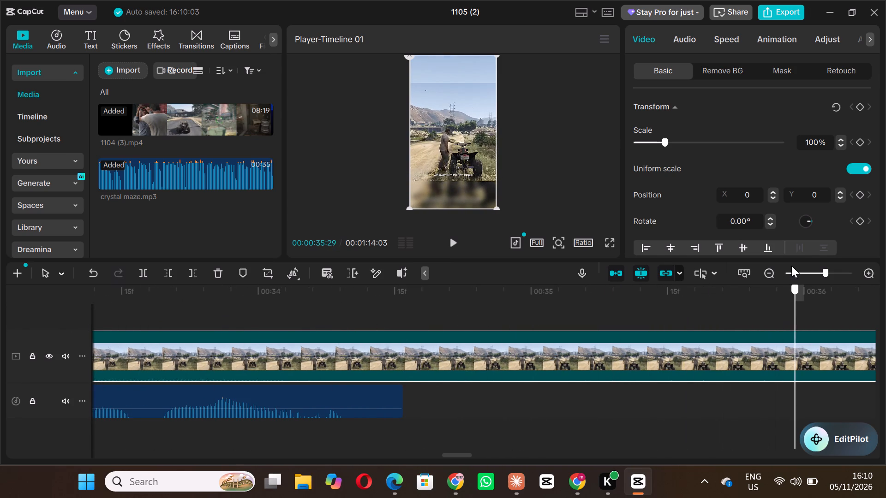
pyautogui.moveTo(791, 266); pyautogui.dragTo(308, 340)
pyautogui.click(314, 362)
pyautogui.click(142, 271)
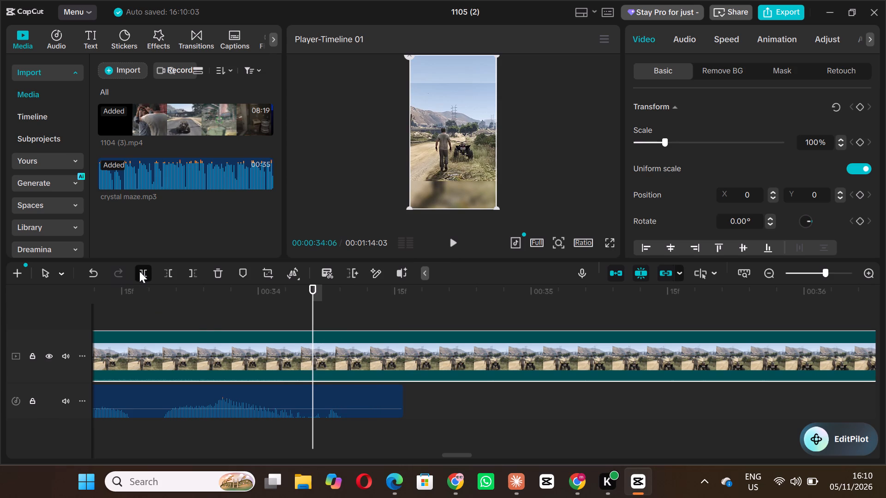
# Trim the end of the last clip back to 00:00:44:19, while the man rides the quad bike down the dirt road.
pyautogui.moveTo(311, 288); pyautogui.dragTo(597, 237)
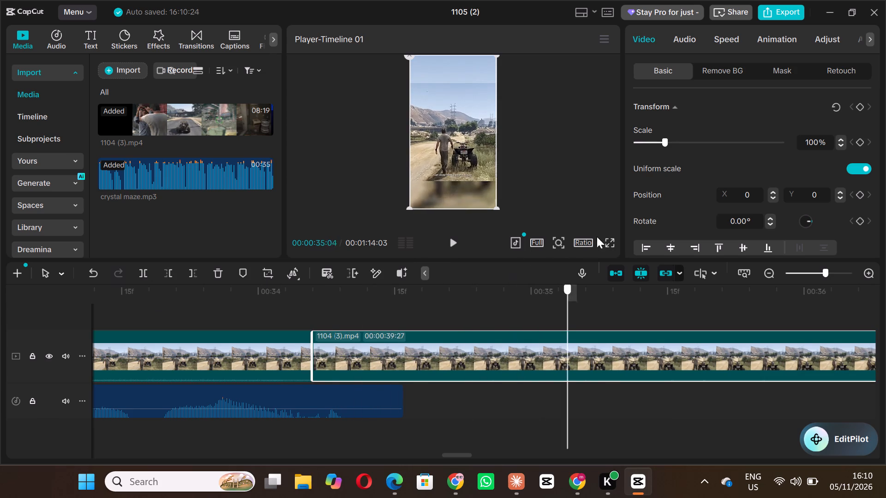
pyautogui.moveTo(597, 237); pyautogui.dragTo(885, 212)
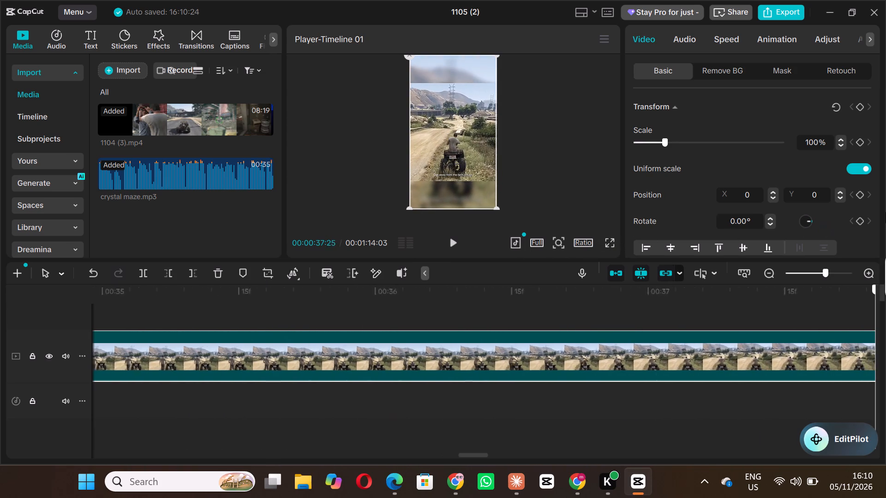
pyautogui.moveTo(885, 212); pyautogui.dragTo(814, 225)
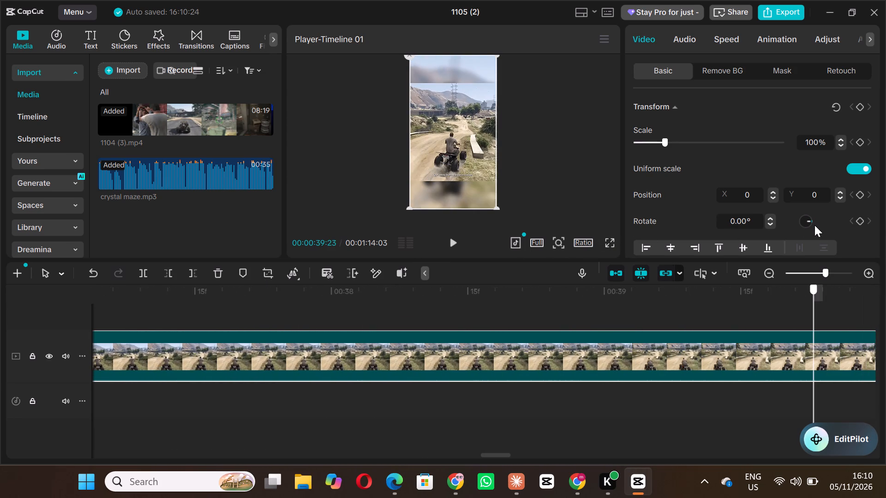
pyautogui.moveTo(814, 225); pyautogui.dragTo(885, 209)
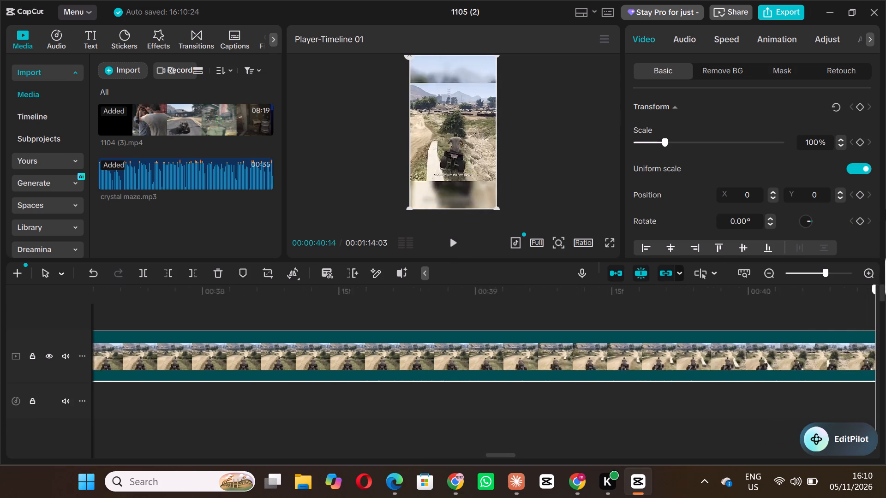
pyautogui.moveTo(885, 209); pyautogui.dragTo(885, 210)
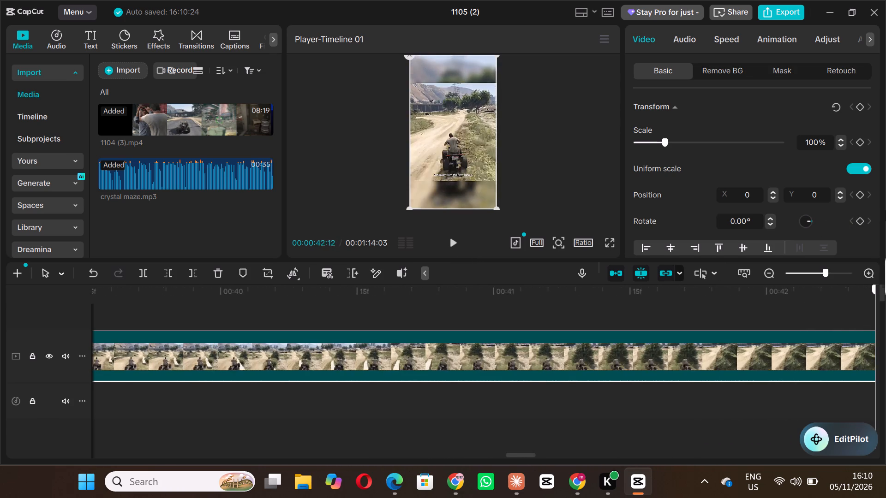
pyautogui.moveTo(885, 210); pyautogui.dragTo(874, 219)
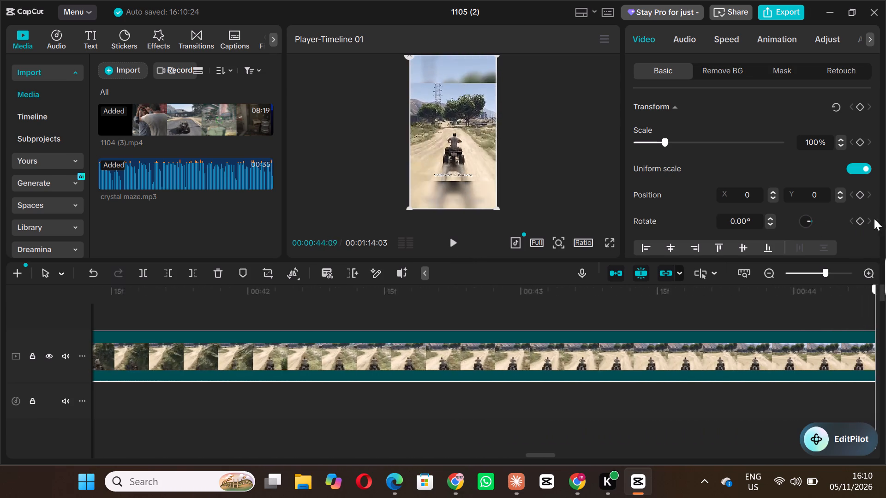
pyautogui.moveTo(874, 219); pyautogui.dragTo(738, 259)
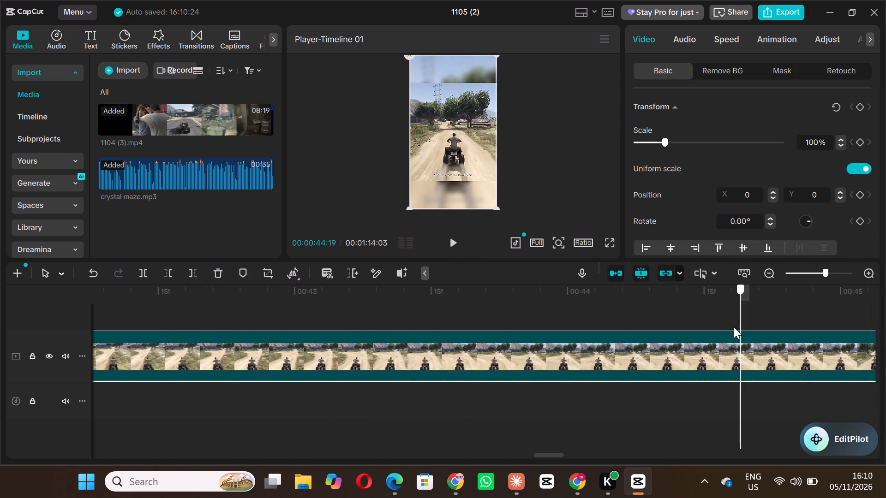
pyautogui.click(737, 344)
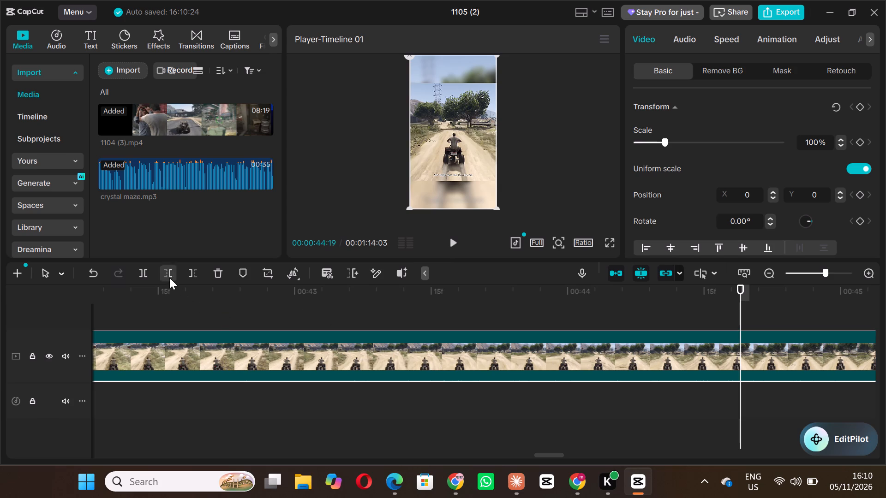
pyautogui.press('w')
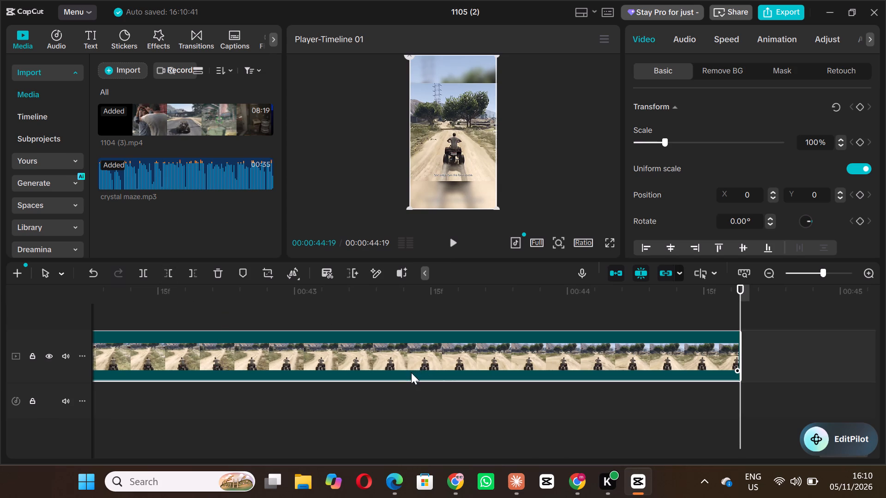
# Play the edit from the beginning into the bar scene, checking the cuts against the music.
pyautogui.keyDown('ctrl'); pyautogui.scroll(-5, 327, 411); pyautogui.keyUp('ctrl')
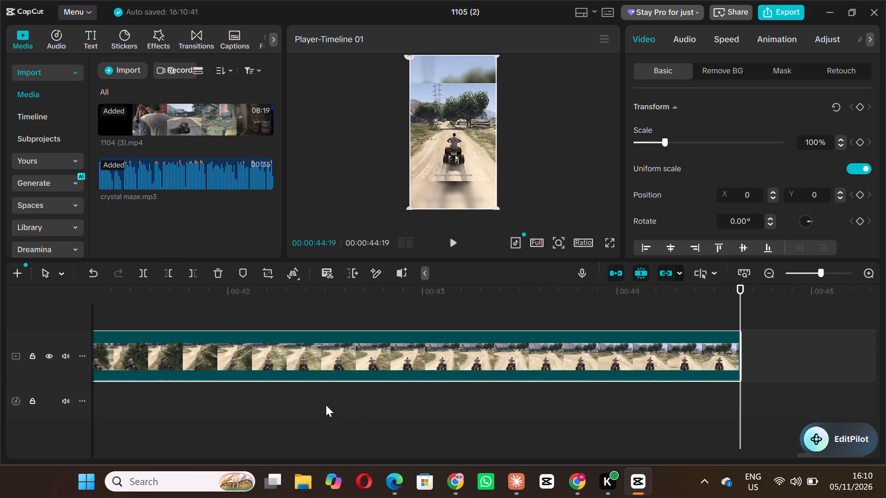
pyautogui.keyDown('ctrl'); pyautogui.scroll(-8, 326, 373); pyautogui.keyUp('ctrl')
pyautogui.keyDown('ctrl'); pyautogui.scroll(-17, 322, 380); pyautogui.keyUp('ctrl')
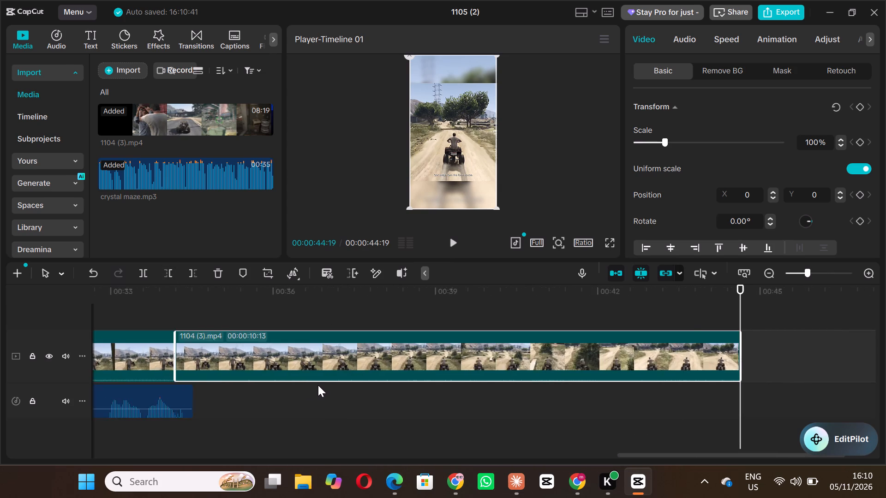
pyautogui.keyDown('ctrl'); pyautogui.scroll(-14, 318, 385); pyautogui.keyUp('ctrl')
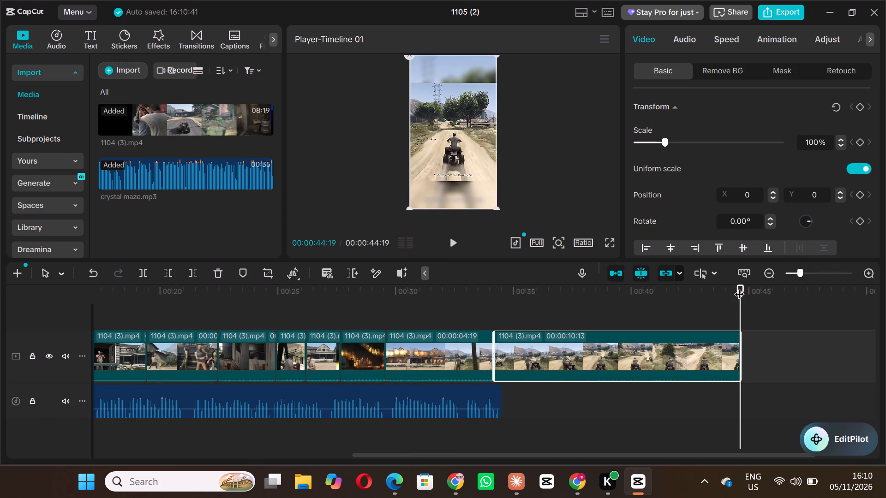
pyautogui.moveTo(742, 287); pyautogui.dragTo(375, 304)
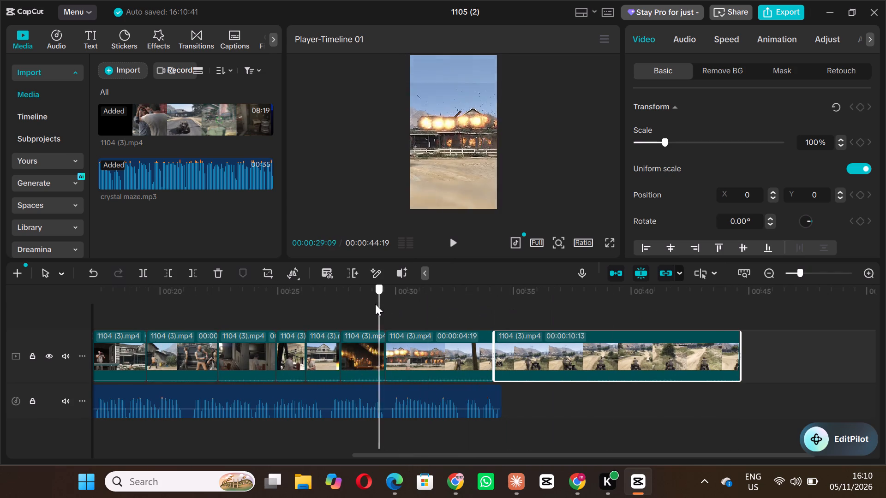
pyautogui.moveTo(375, 304); pyautogui.dragTo(301, 306)
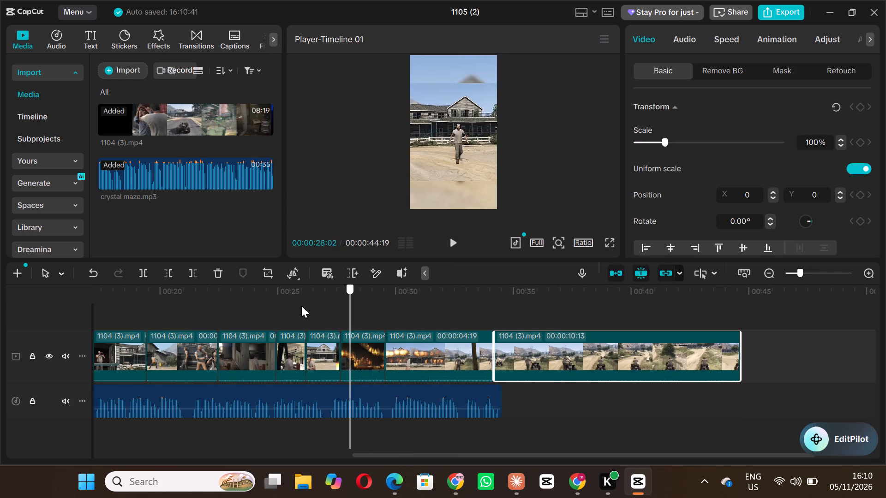
pyautogui.moveTo(301, 306); pyautogui.dragTo(76, 290)
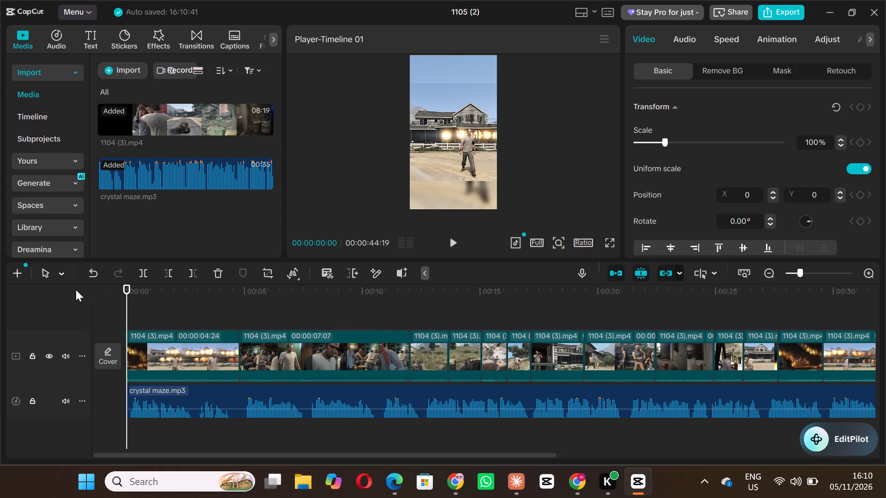
pyautogui.press('space')
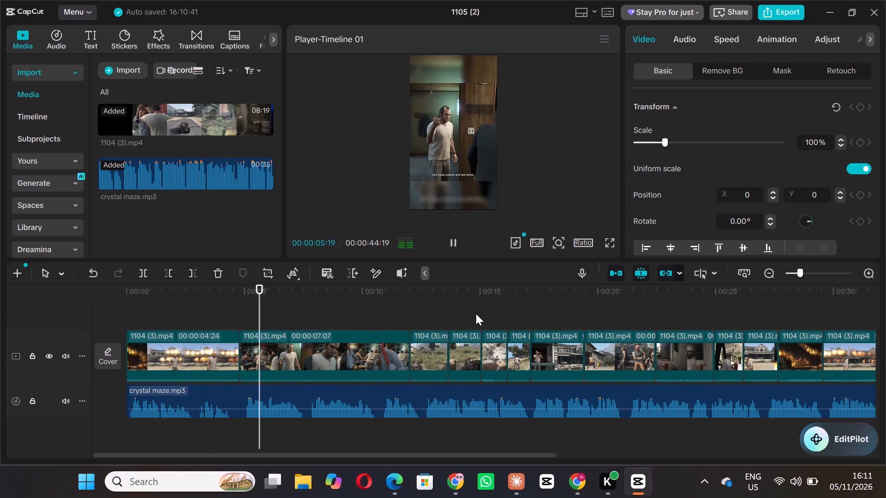
pyautogui.click(283, 308)
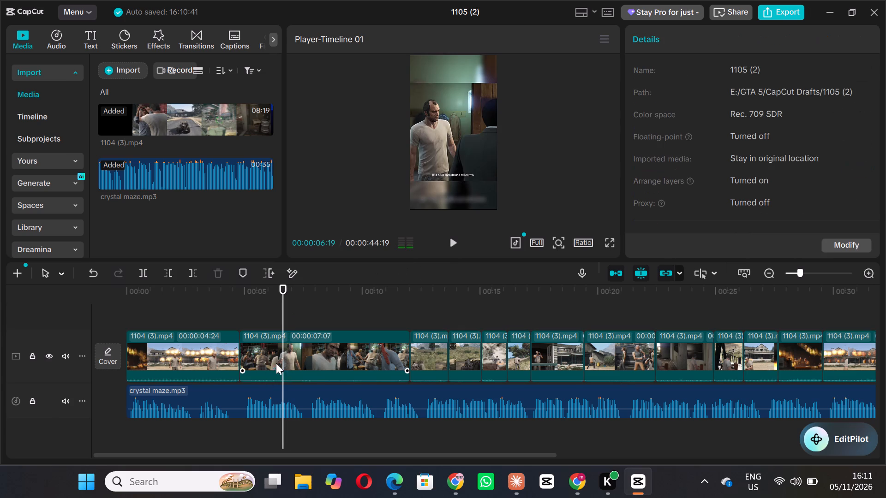
# Trim the start of the bar clip up to 00:00:05:10, where the man stands with his hand raised by the wooden wall.
pyautogui.click(252, 356)
pyautogui.keyDown('ctrl'); pyautogui.scroll(5, 223, 357); pyautogui.keyUp('ctrl')
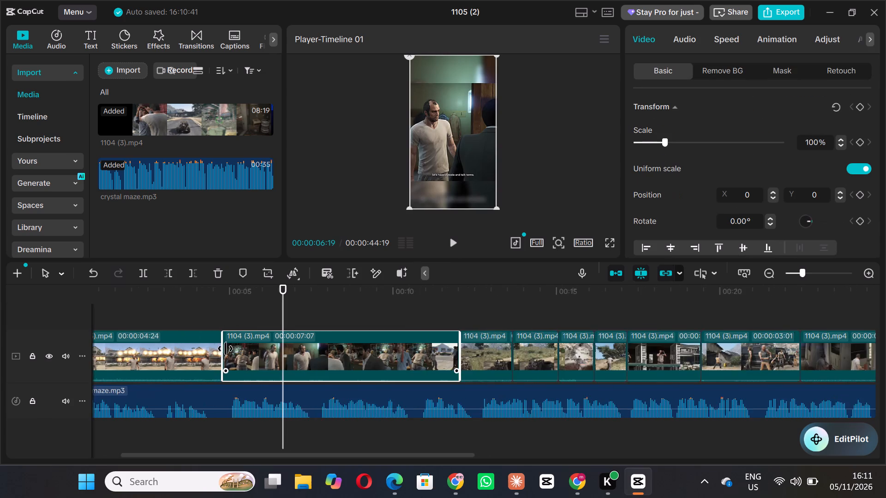
pyautogui.keyDown('ctrl'); pyautogui.scroll(20, 225, 349); pyautogui.keyUp('ctrl')
pyautogui.keyDown('ctrl'); pyautogui.scroll(5, 225, 349); pyautogui.keyUp('ctrl')
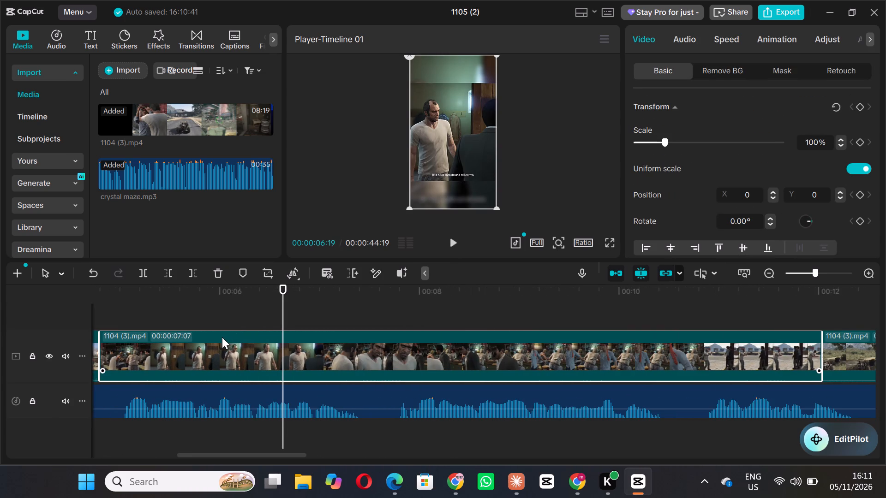
pyautogui.keyDown('ctrl'); pyautogui.moveTo(285, 288); pyautogui.dragTo(118, 291); pyautogui.keyUp('ctrl')
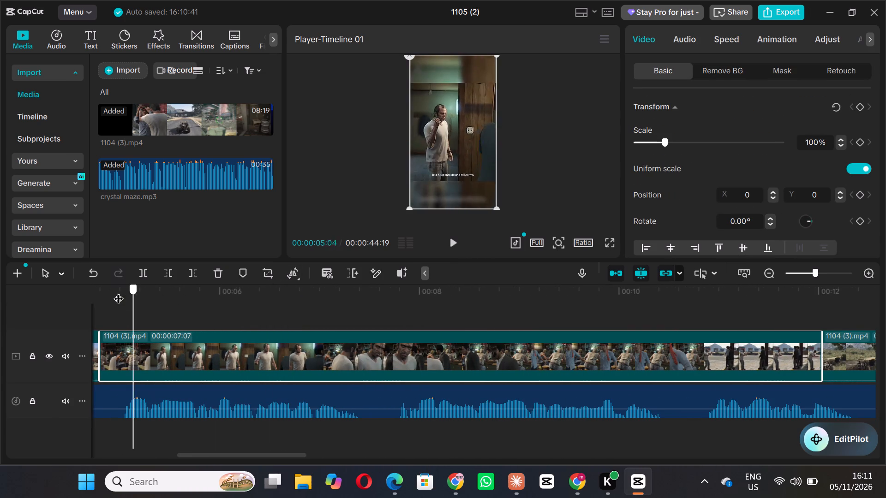
pyautogui.keyDown('ctrl'); pyautogui.moveTo(118, 291); pyautogui.dragTo(205, 298); pyautogui.keyUp('ctrl')
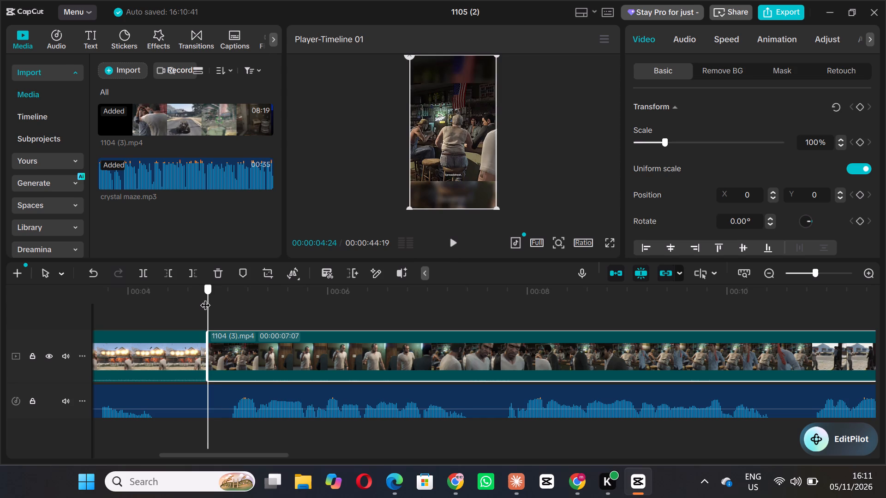
pyautogui.press('space')
pyautogui.press('space')
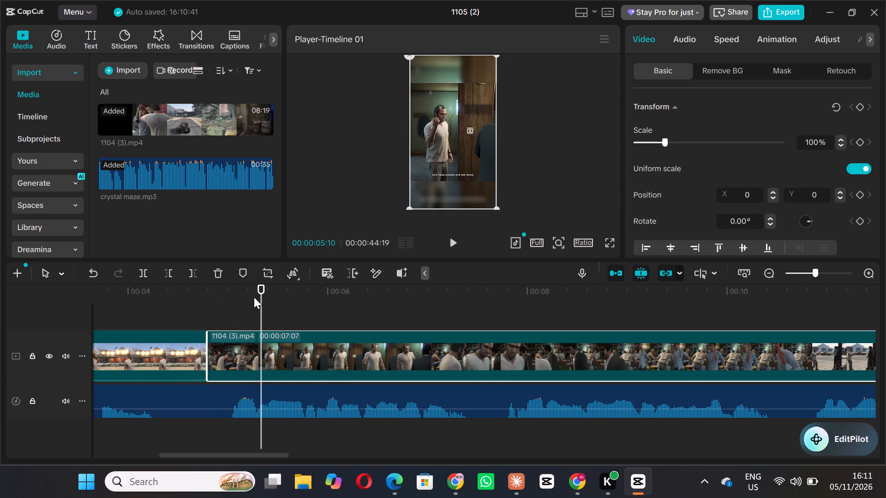
pyautogui.click(254, 344)
pyautogui.press('q')
# Replay the edit from the beginning through the farmhouse doorway scene, checking the cuts against the music.
pyautogui.press('space')
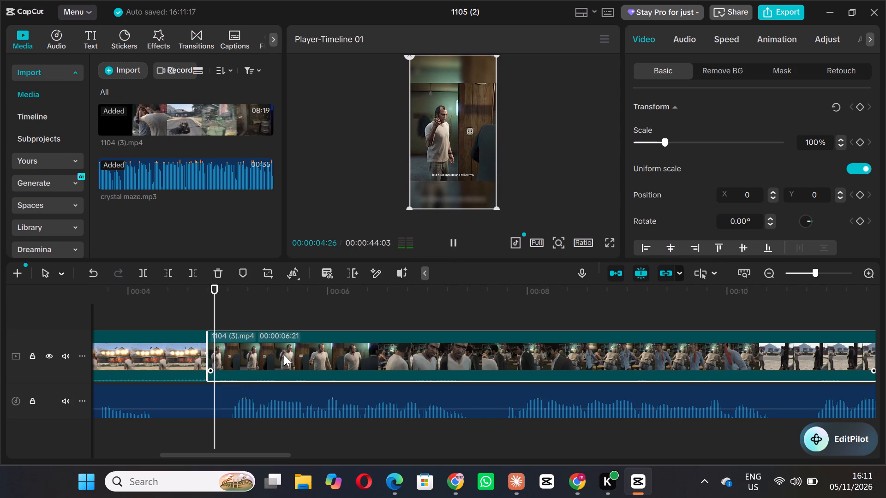
pyautogui.press('space')
pyautogui.moveTo(311, 305); pyautogui.dragTo(139, 306)
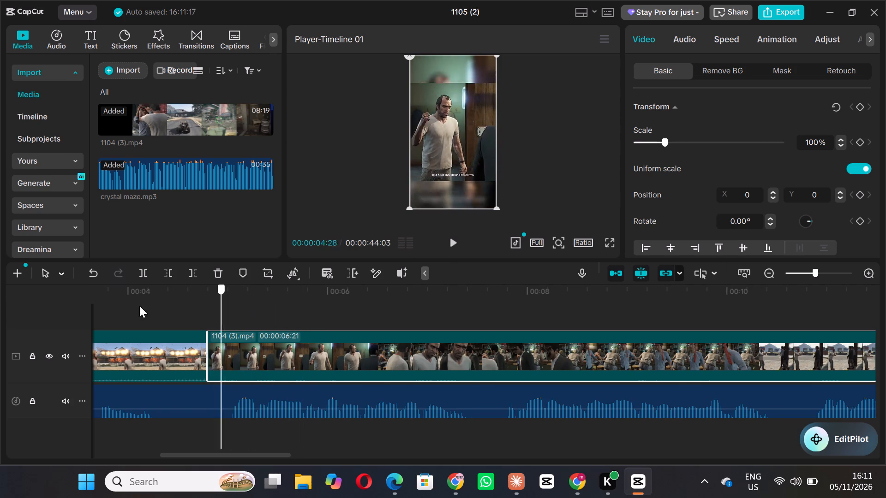
pyautogui.moveTo(139, 306); pyautogui.dragTo(18, 297)
pyautogui.press('space')
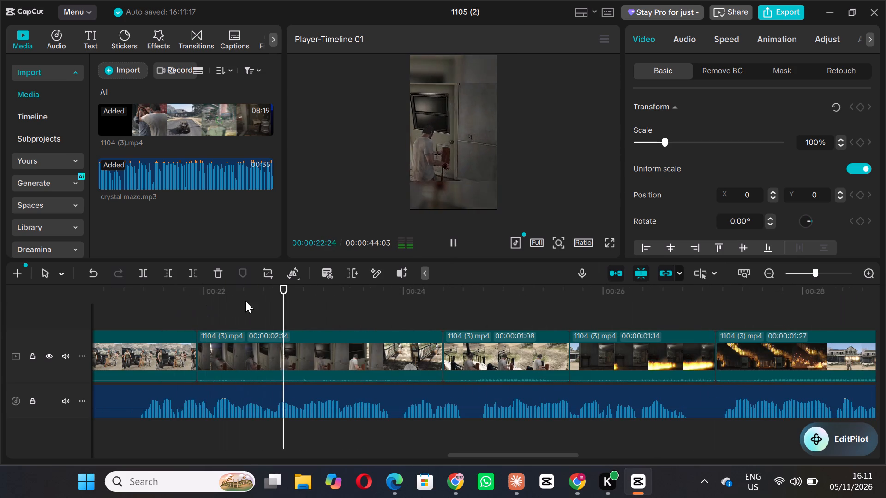
# Replay the clip of the shirtless man with raised arms up to the men by the black car, checking it against the music.
pyautogui.click(382, 316)
pyautogui.moveTo(387, 295); pyautogui.dragTo(358, 296)
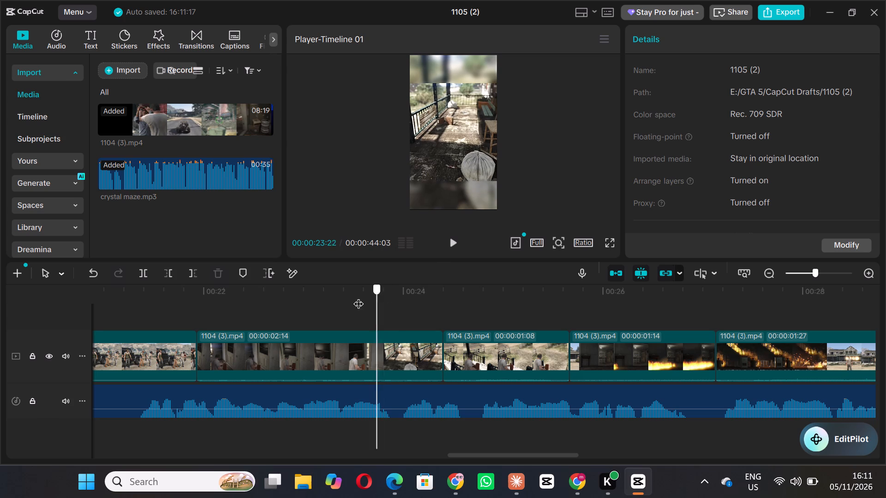
pyautogui.moveTo(358, 296); pyautogui.dragTo(239, 297)
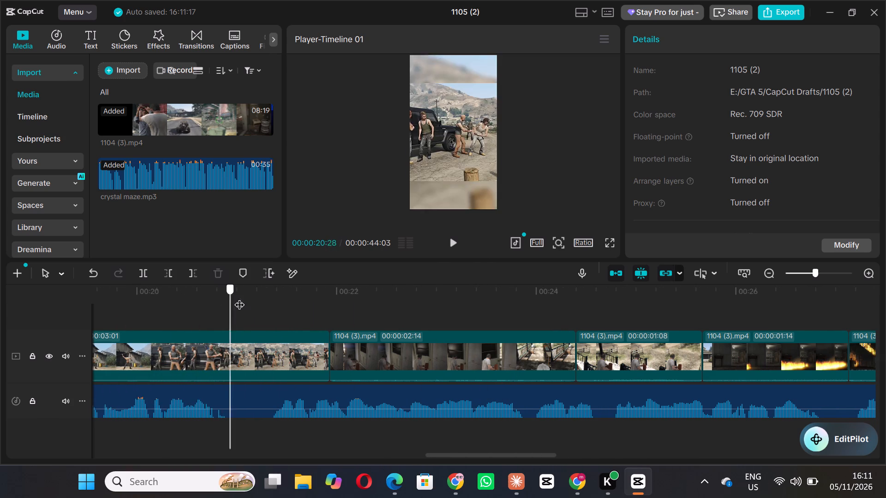
pyautogui.moveTo(239, 297); pyautogui.dragTo(187, 298)
pyautogui.press('space')
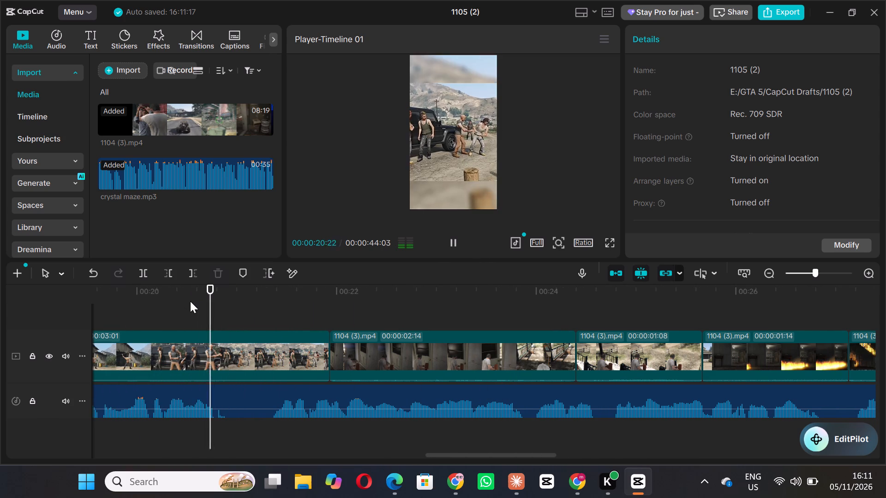
pyautogui.press('space')
pyautogui.moveTo(259, 291); pyautogui.dragTo(101, 290)
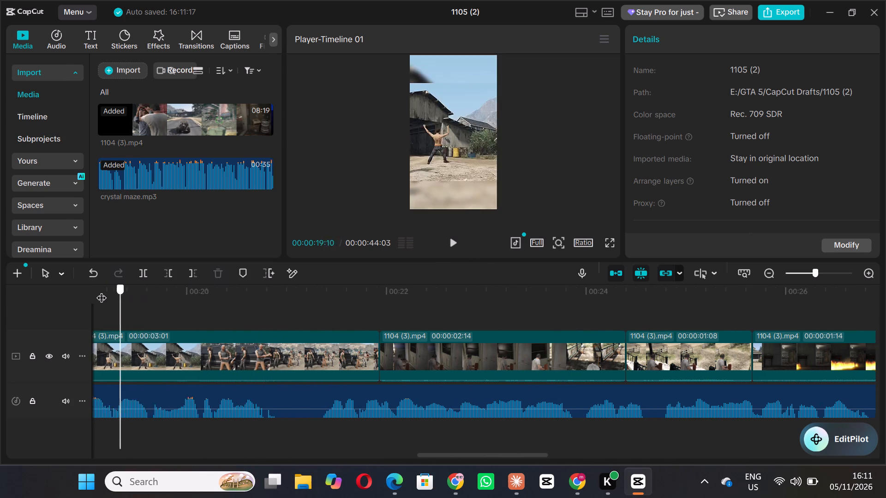
pyautogui.moveTo(101, 290); pyautogui.dragTo(102, 292)
pyautogui.press('space')
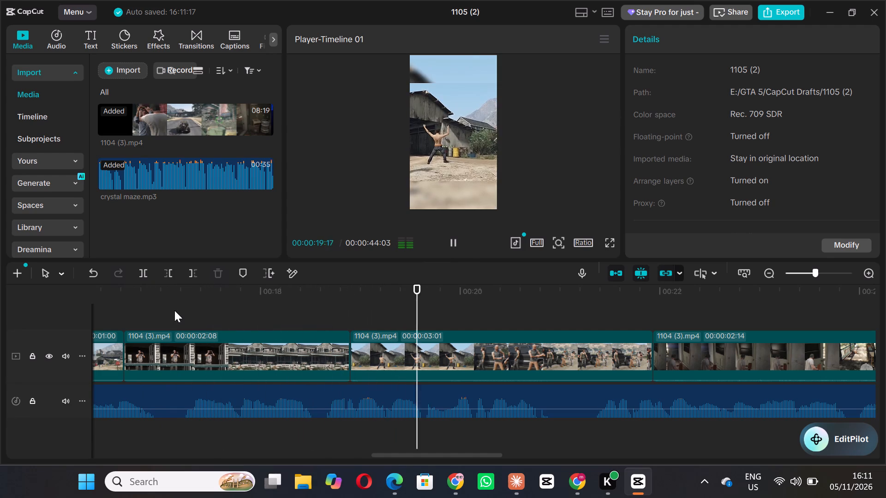
pyautogui.press('space')
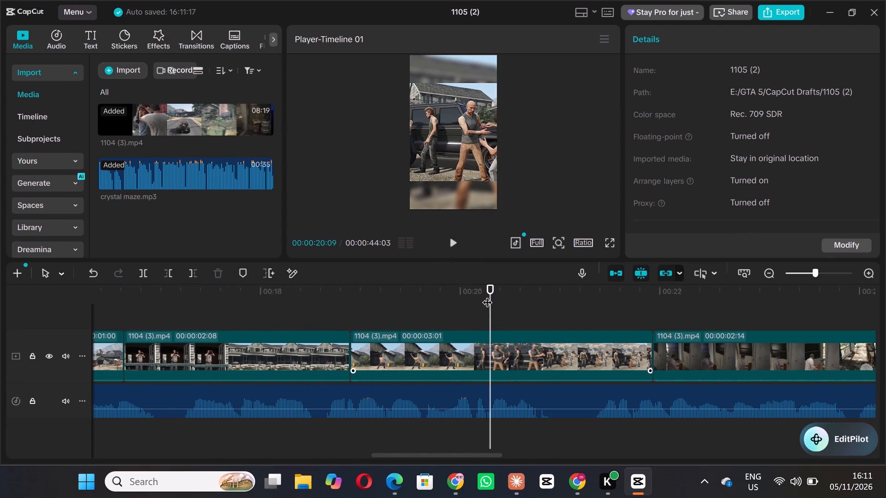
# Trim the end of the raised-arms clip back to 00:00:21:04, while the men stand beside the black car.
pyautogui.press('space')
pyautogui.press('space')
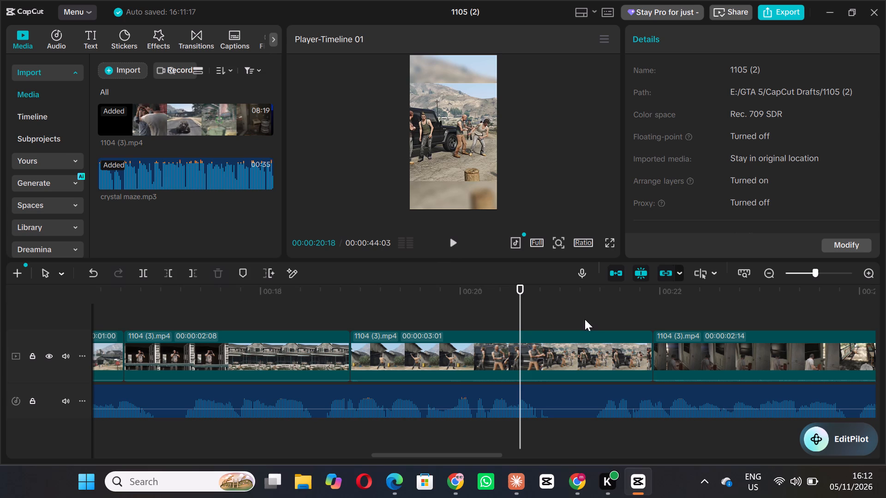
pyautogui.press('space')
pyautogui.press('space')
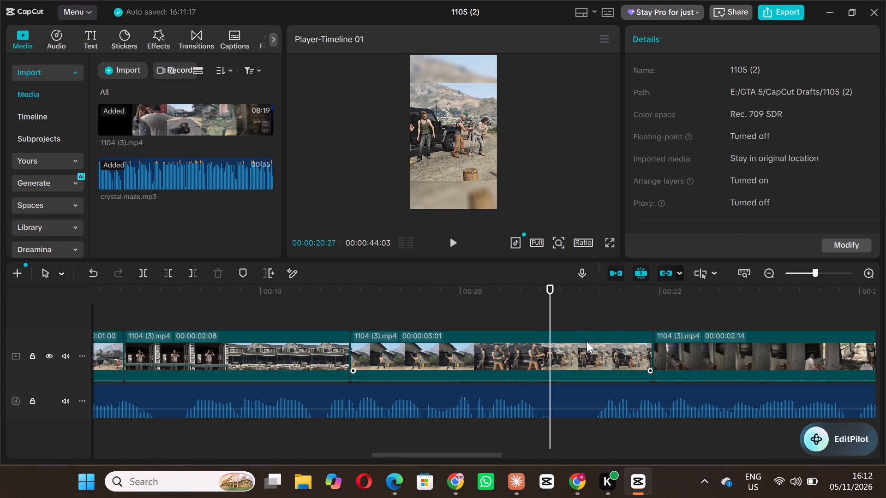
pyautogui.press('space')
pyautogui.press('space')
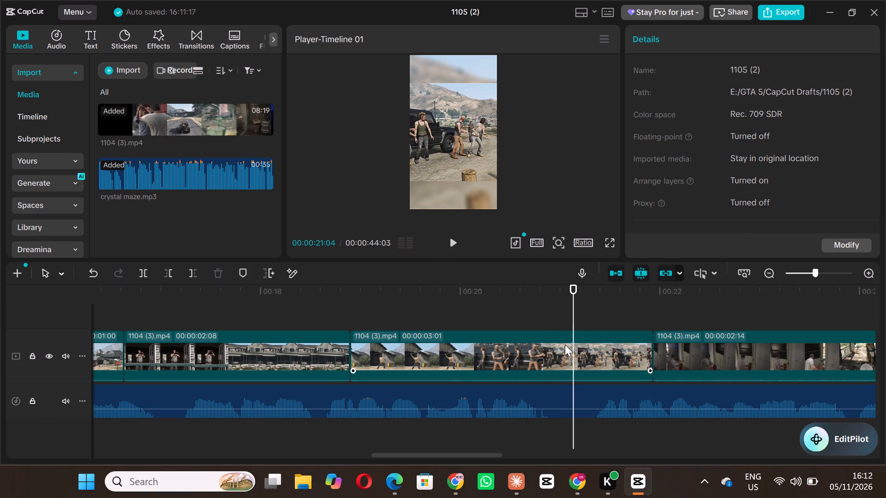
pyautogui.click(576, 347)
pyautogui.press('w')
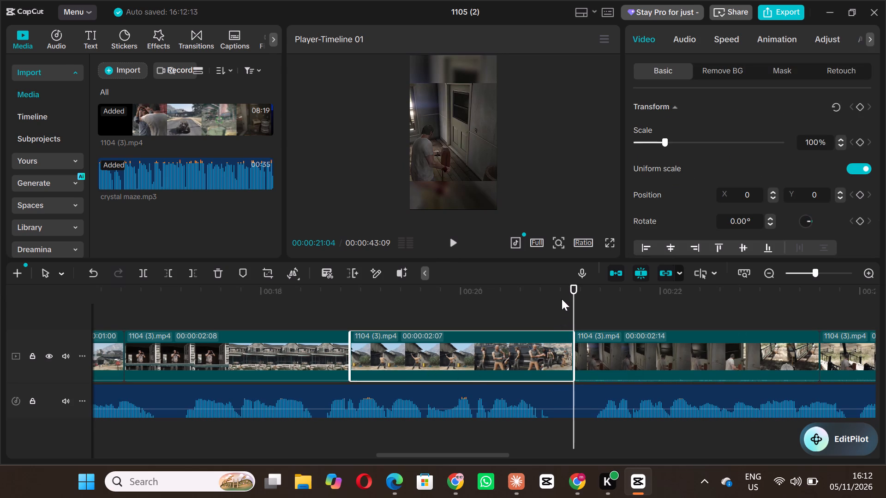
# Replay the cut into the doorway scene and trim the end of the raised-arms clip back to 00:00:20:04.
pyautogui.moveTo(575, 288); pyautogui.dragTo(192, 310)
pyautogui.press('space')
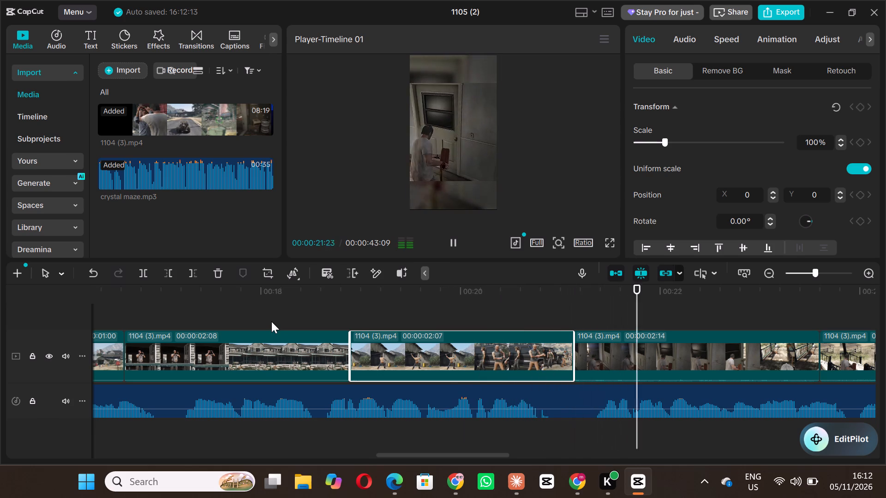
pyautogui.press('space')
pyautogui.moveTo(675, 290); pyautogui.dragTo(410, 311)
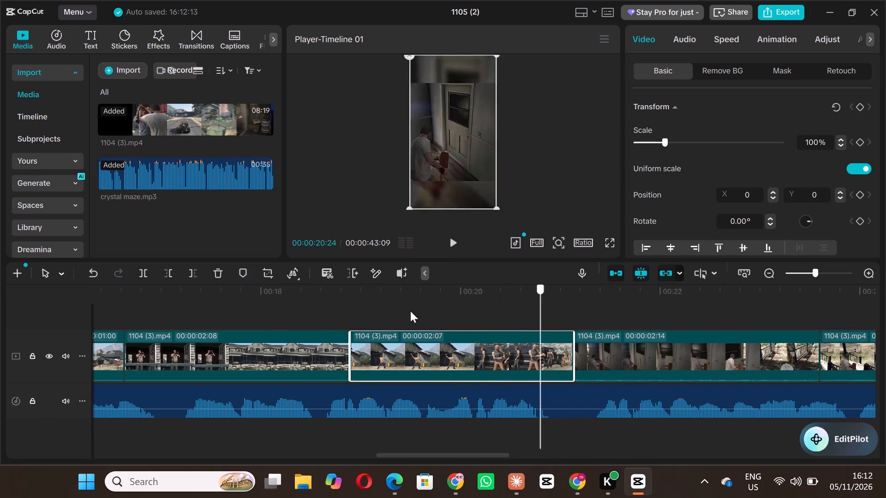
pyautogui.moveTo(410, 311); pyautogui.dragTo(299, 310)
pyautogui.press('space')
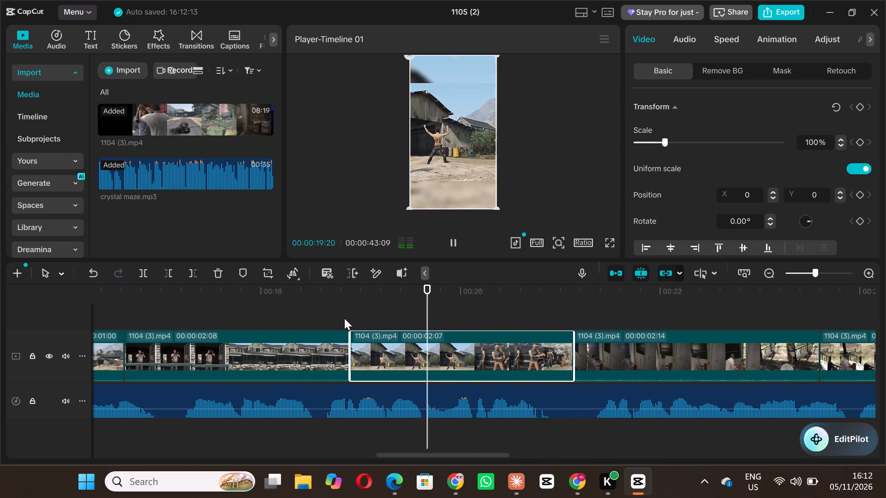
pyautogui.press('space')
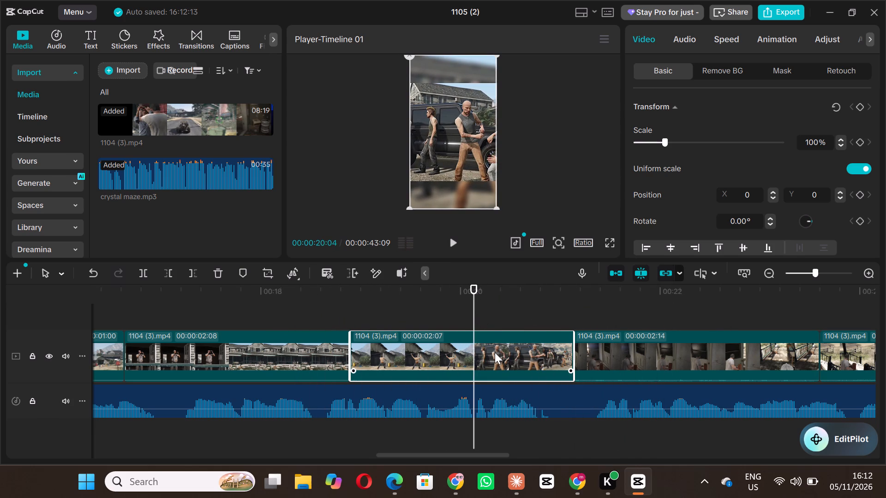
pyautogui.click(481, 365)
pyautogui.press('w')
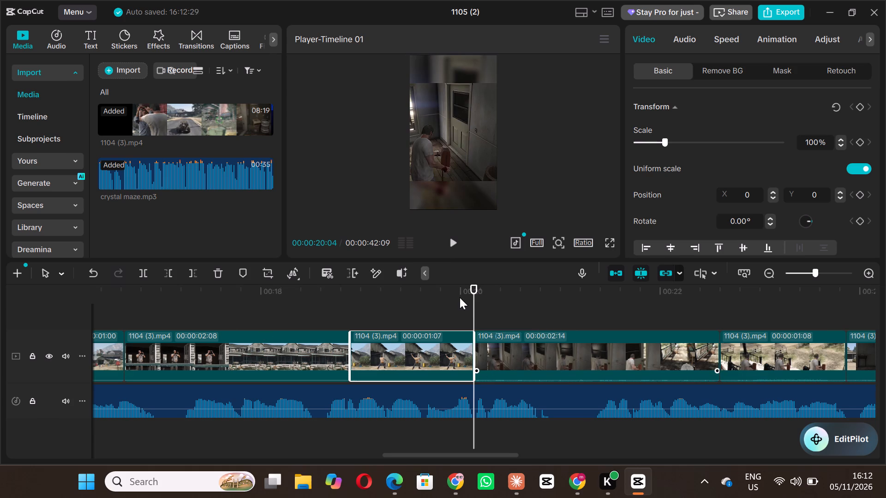
# Recheck the cut and trim the end of the raised-arms clip back to 00:00:19:20, before the men by the car appear.
pyautogui.moveTo(473, 293); pyautogui.dragTo(186, 308)
pyautogui.press('space')
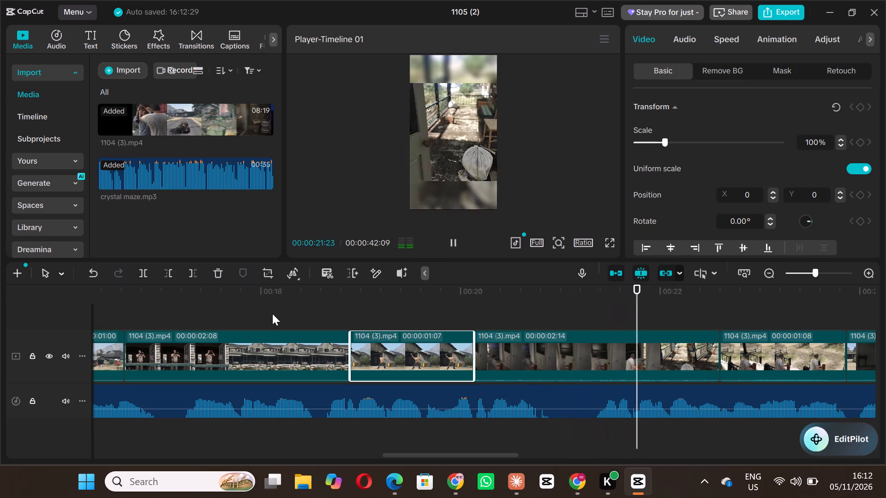
pyautogui.press('space')
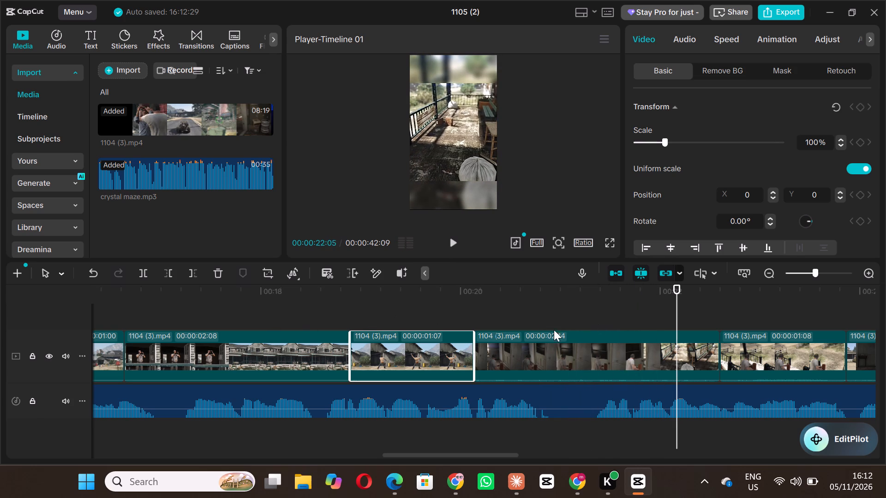
pyautogui.moveTo(677, 290); pyautogui.dragTo(425, 331)
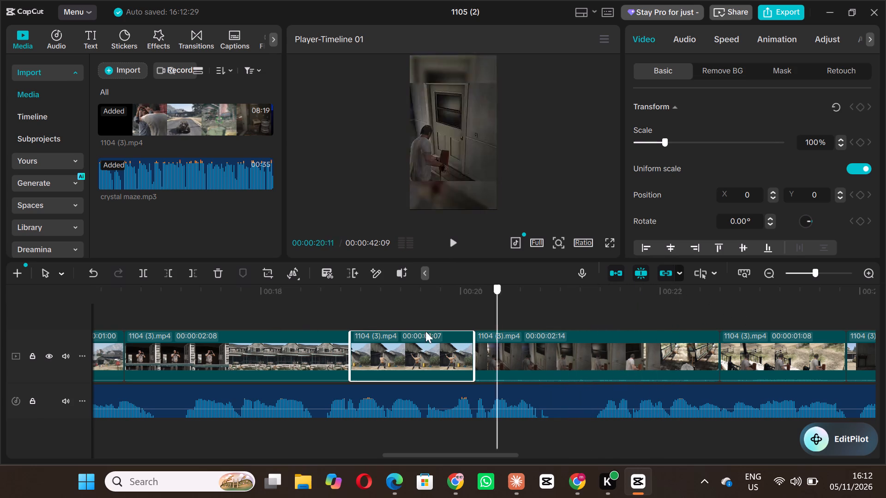
pyautogui.moveTo(425, 331); pyautogui.dragTo(509, 333)
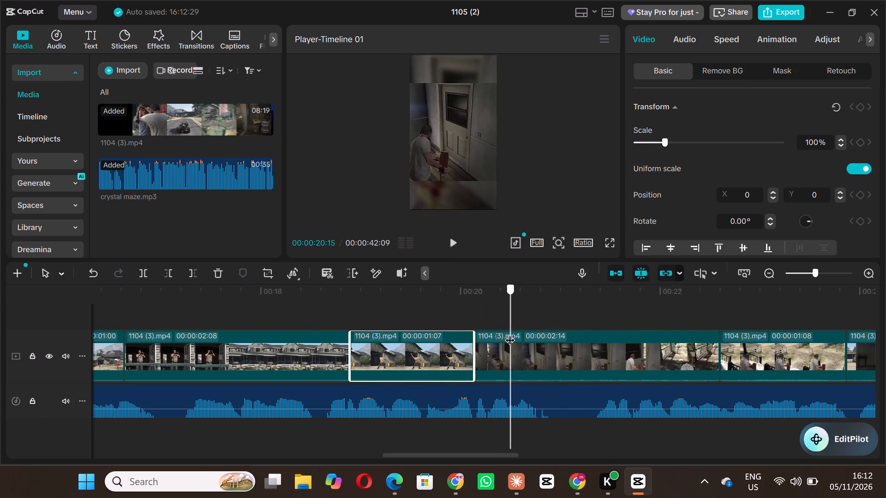
pyautogui.moveTo(509, 333); pyautogui.dragTo(441, 333)
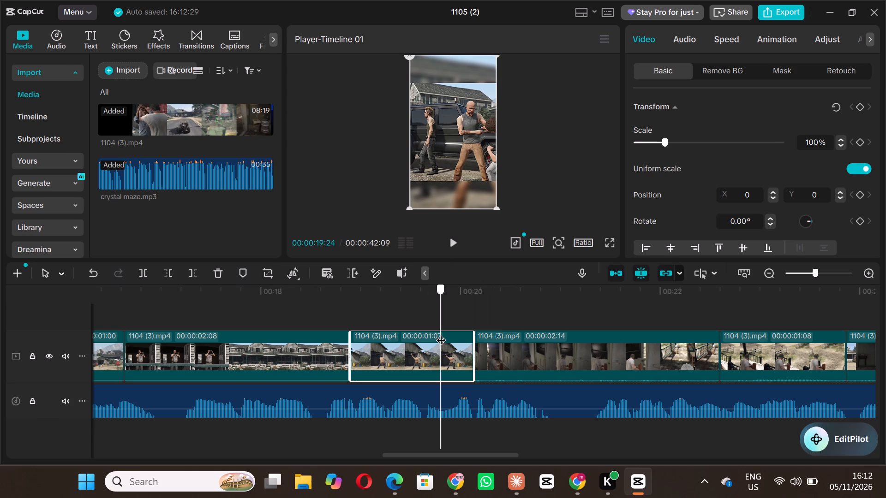
pyautogui.moveTo(441, 333); pyautogui.dragTo(490, 331)
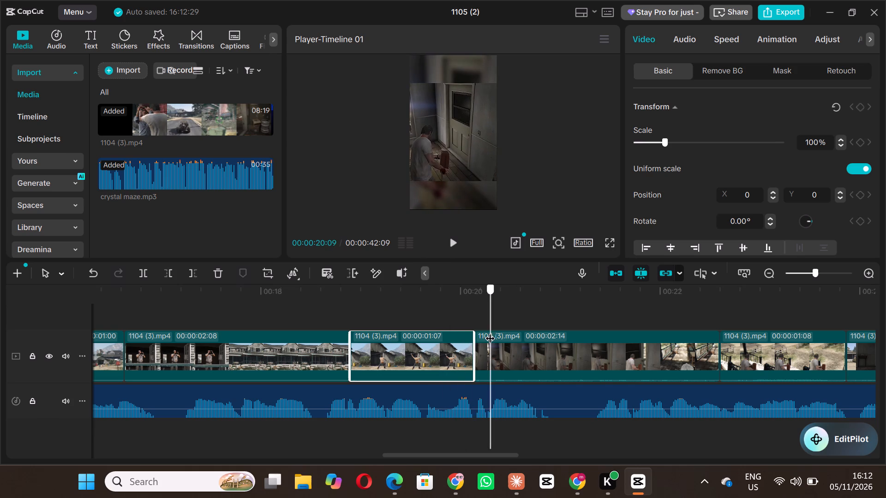
pyautogui.moveTo(490, 331); pyautogui.dragTo(433, 334)
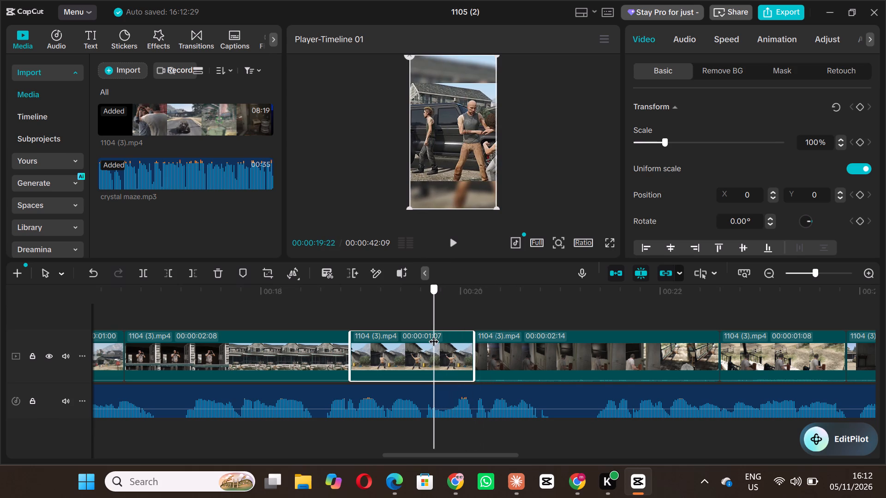
pyautogui.moveTo(433, 334); pyautogui.dragTo(429, 334)
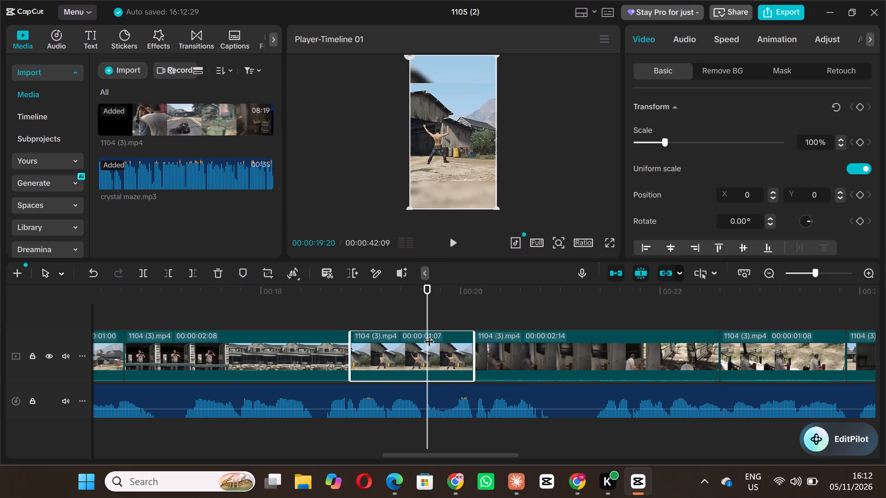
pyautogui.click(427, 328)
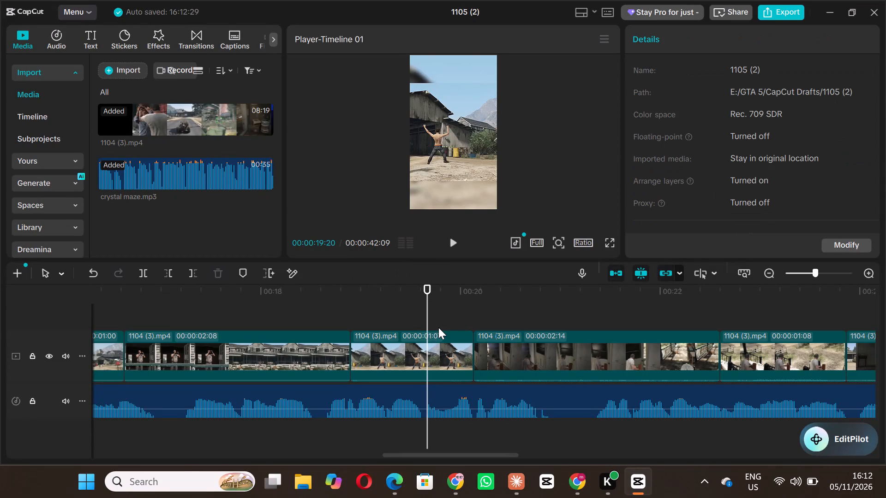
pyautogui.click(427, 297)
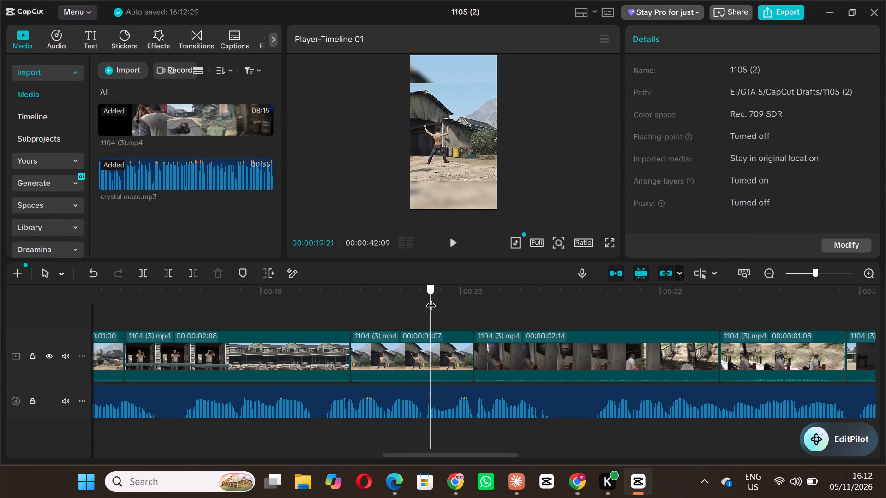
pyautogui.click(435, 355)
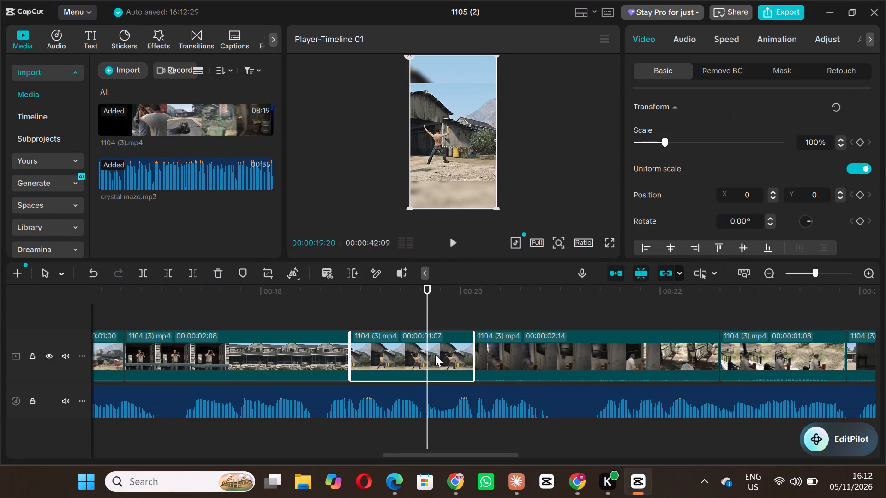
pyautogui.press('w')
# Replay from the raised-arms clip through the doorway and porch scenes to the fire, checking the cuts against the music.
pyautogui.moveTo(426, 304); pyautogui.dragTo(234, 304)
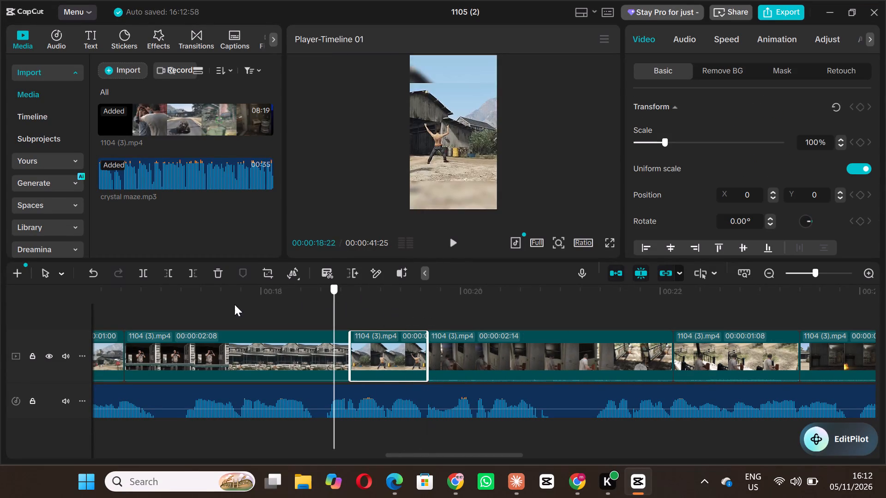
pyautogui.moveTo(234, 304); pyautogui.dragTo(183, 304)
pyautogui.press('space')
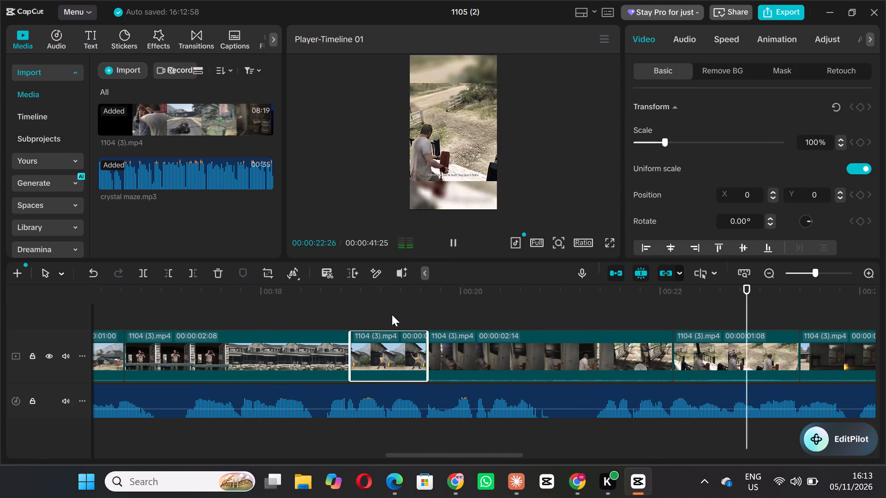
pyautogui.press('space')
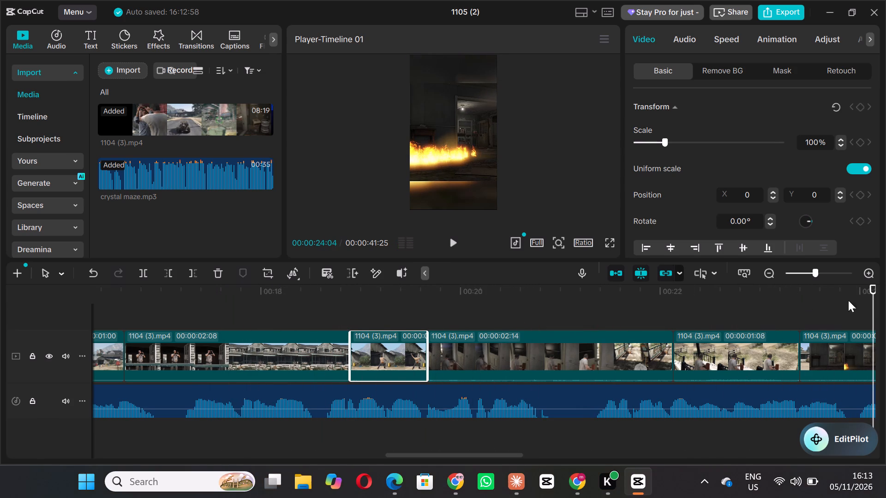
pyautogui.moveTo(873, 288); pyautogui.dragTo(501, 308)
pyautogui.press('space')
pyautogui.press('space')
pyautogui.press('space')
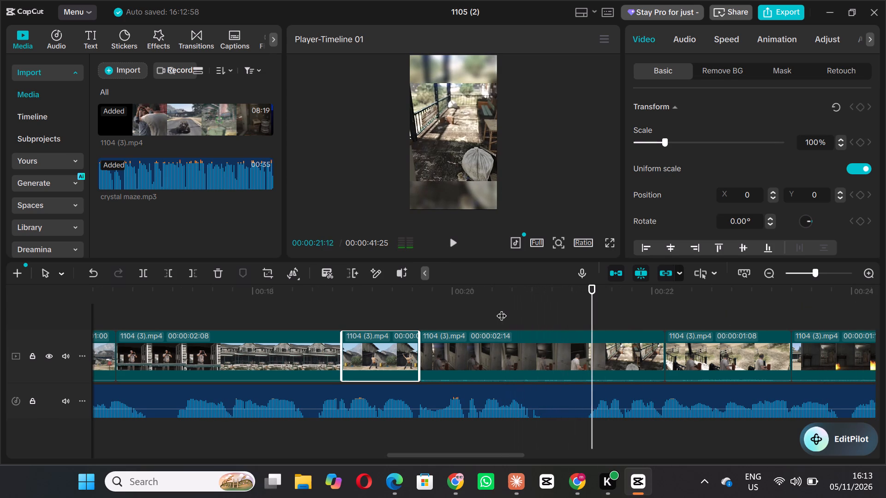
pyautogui.press('space')
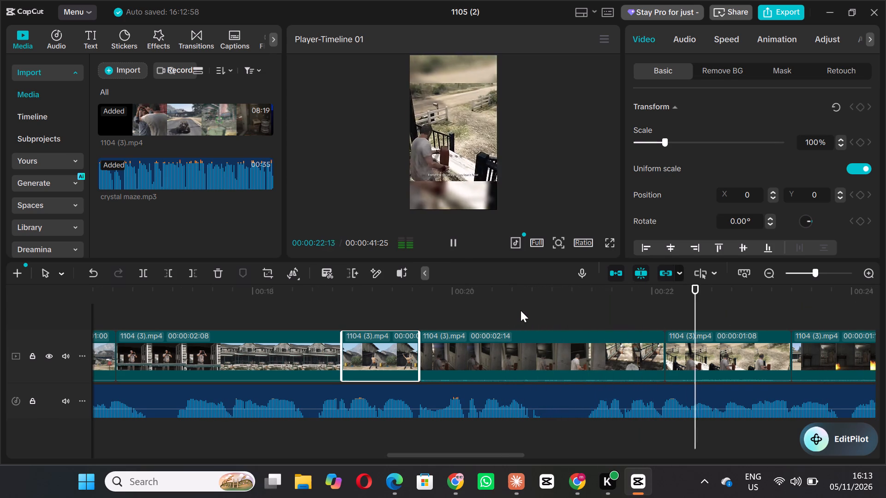
pyautogui.press('space')
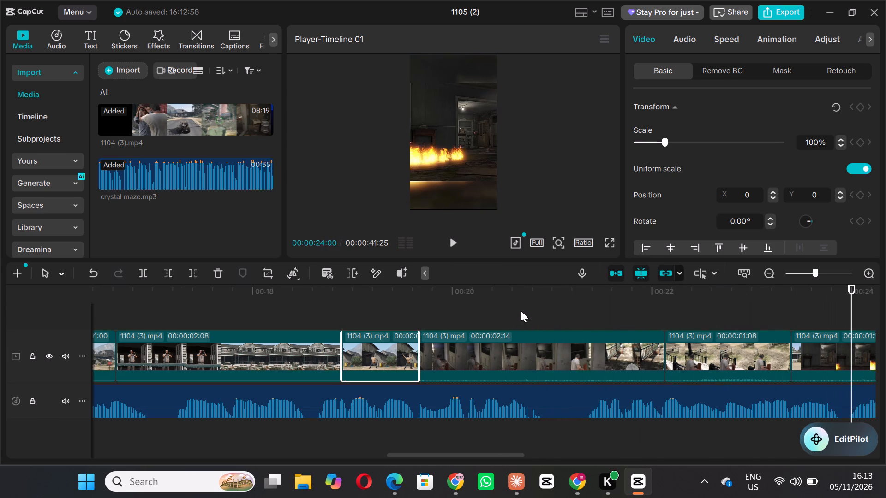
# Play on through the fire, the burning farmhouse and the man walking to the quad bike, checking the pacing against the music.
pyautogui.press('space')
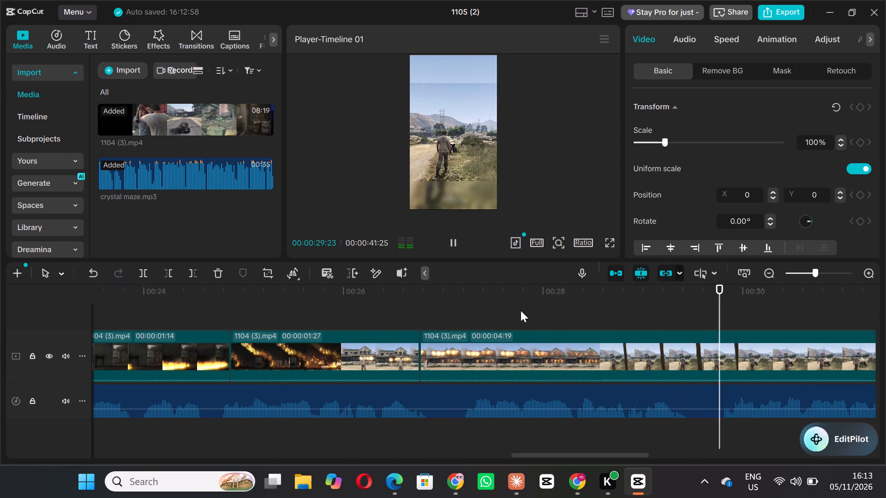
pyautogui.press('space')
pyautogui.moveTo(732, 288); pyautogui.dragTo(695, 288)
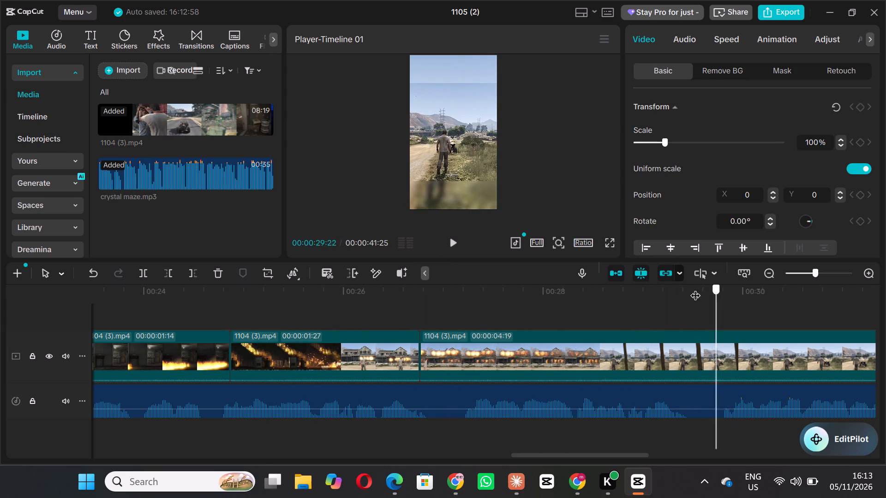
pyautogui.moveTo(695, 288); pyautogui.dragTo(563, 292)
pyautogui.press('space')
pyautogui.press('space')
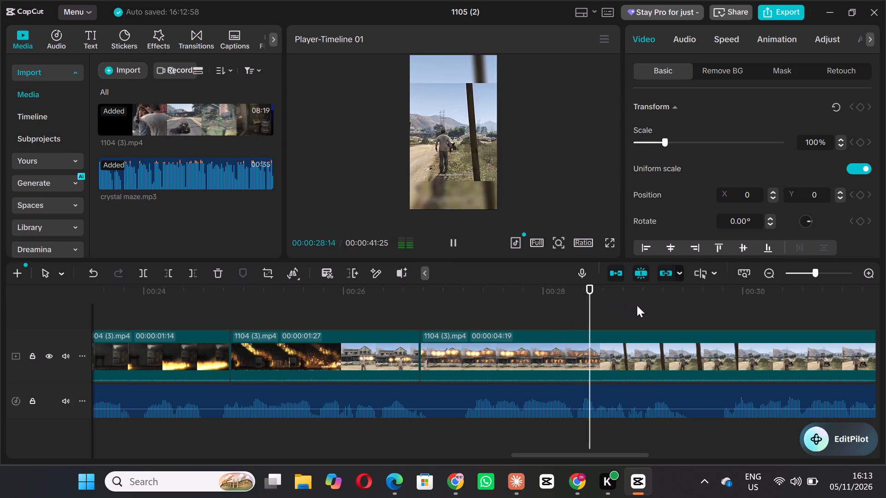
pyautogui.press('space')
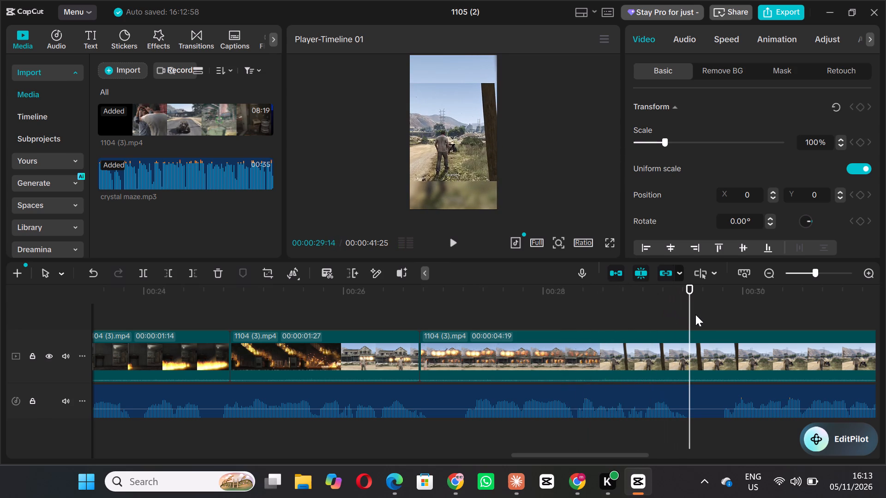
pyautogui.moveTo(689, 288); pyautogui.dragTo(742, 287)
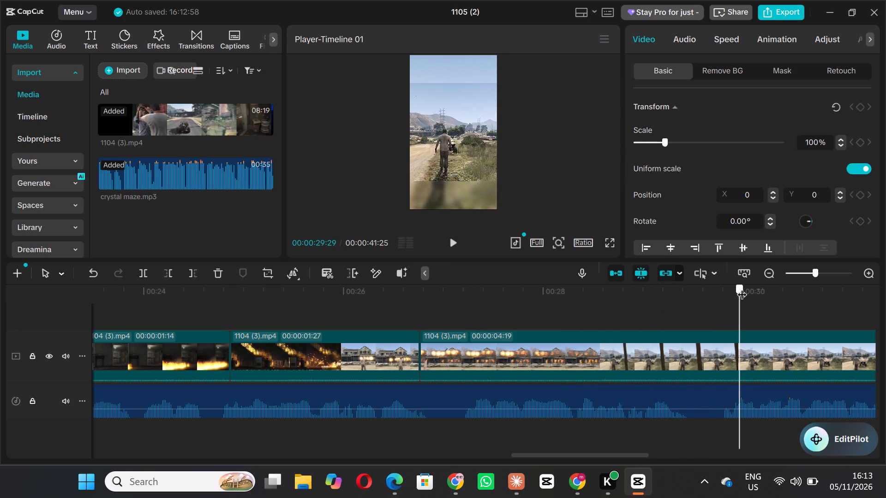
pyautogui.moveTo(742, 287); pyautogui.dragTo(480, 312)
pyautogui.press('space')
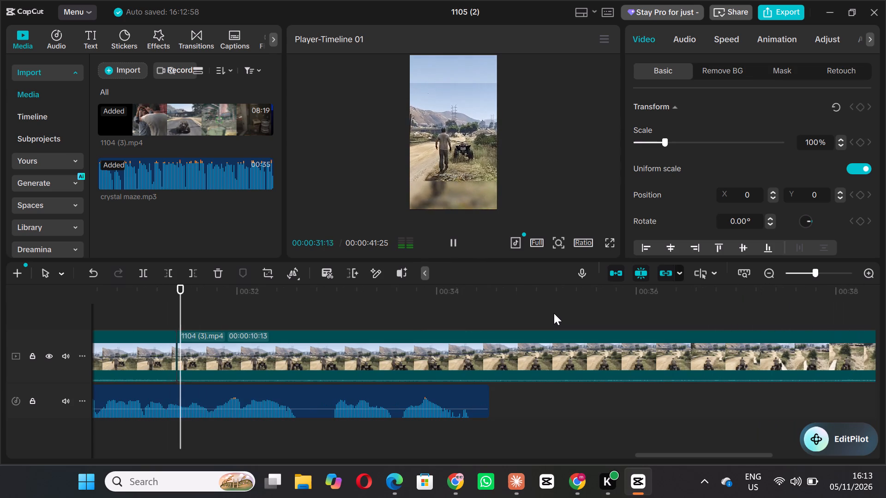
pyautogui.press('space')
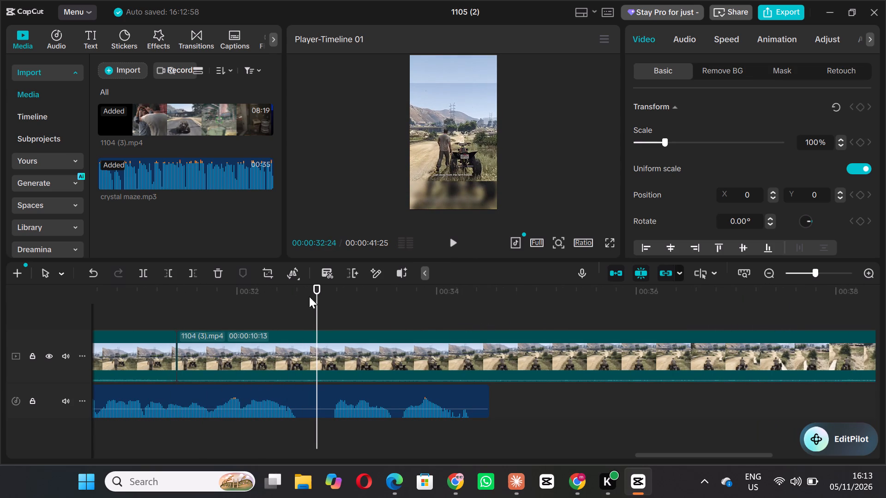
# Recheck the walking section and split the burning farmhouse clip at 00:00:28:09, just before the man starts walking.
pyautogui.moveTo(317, 287); pyautogui.dragTo(179, 287)
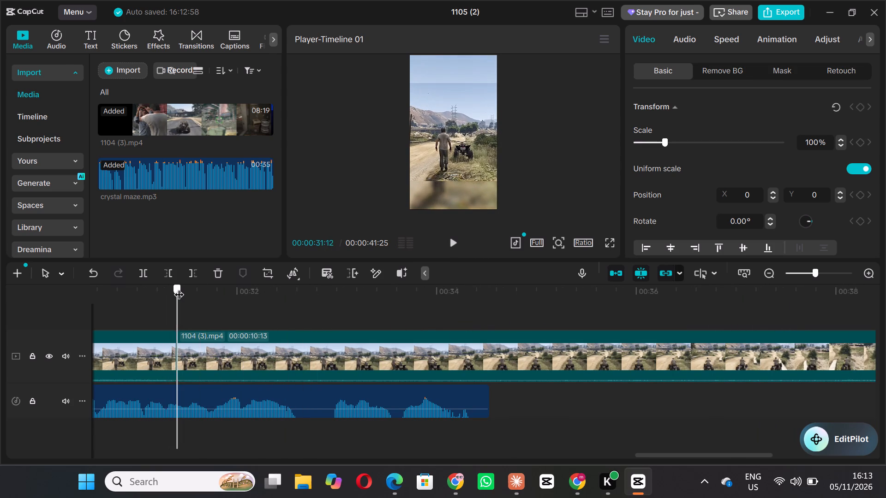
pyautogui.moveTo(179, 287); pyautogui.dragTo(149, 288)
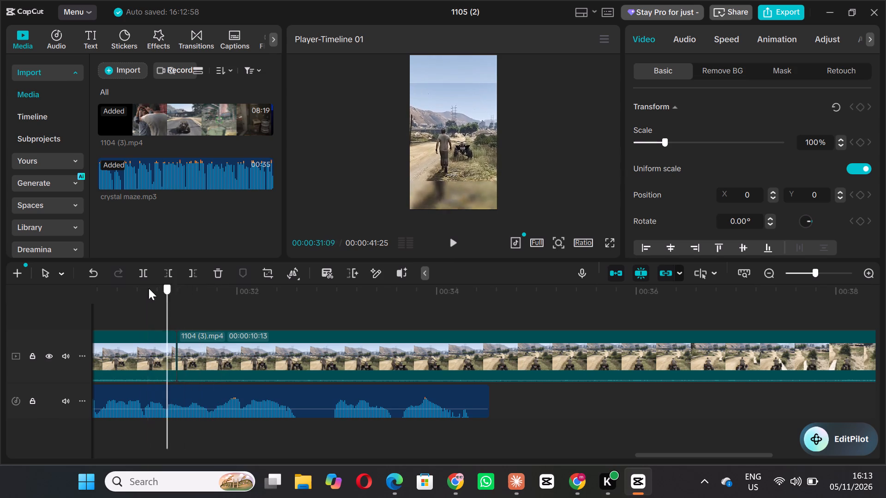
pyautogui.moveTo(149, 288); pyautogui.dragTo(133, 288)
pyautogui.press('space')
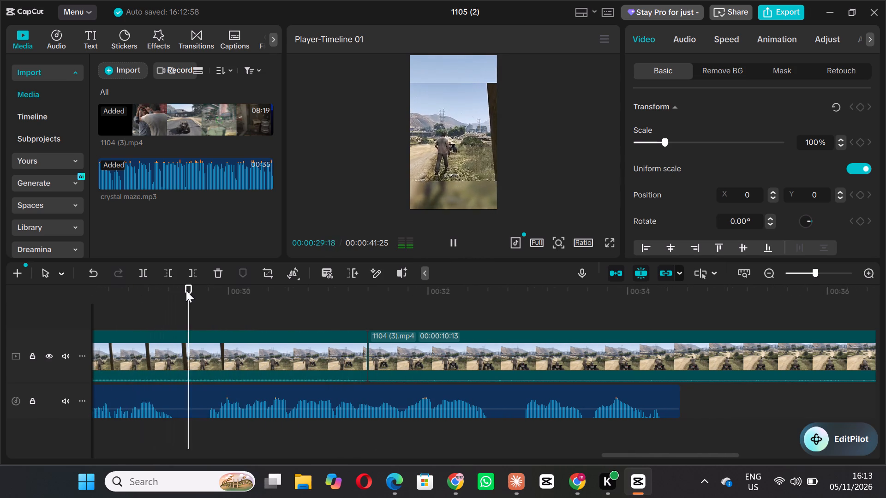
pyautogui.click(298, 301)
pyautogui.moveTo(297, 300); pyautogui.dragTo(296, 310)
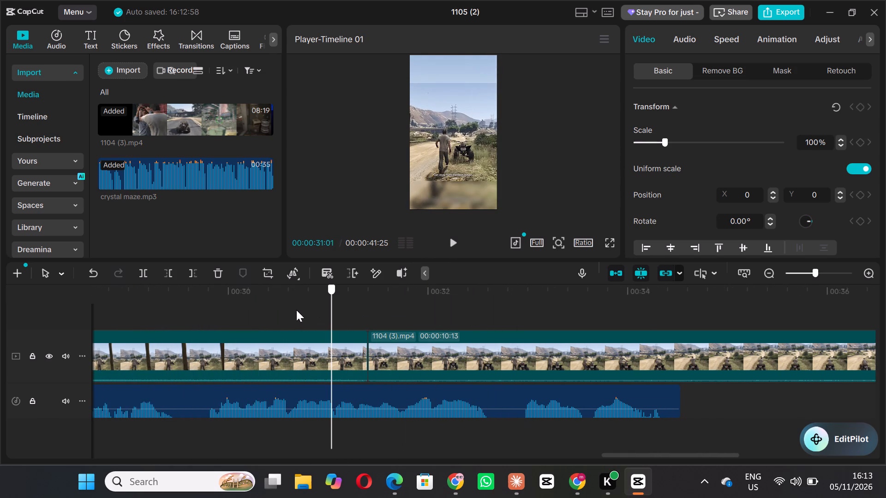
pyautogui.moveTo(296, 310); pyautogui.dragTo(196, 301)
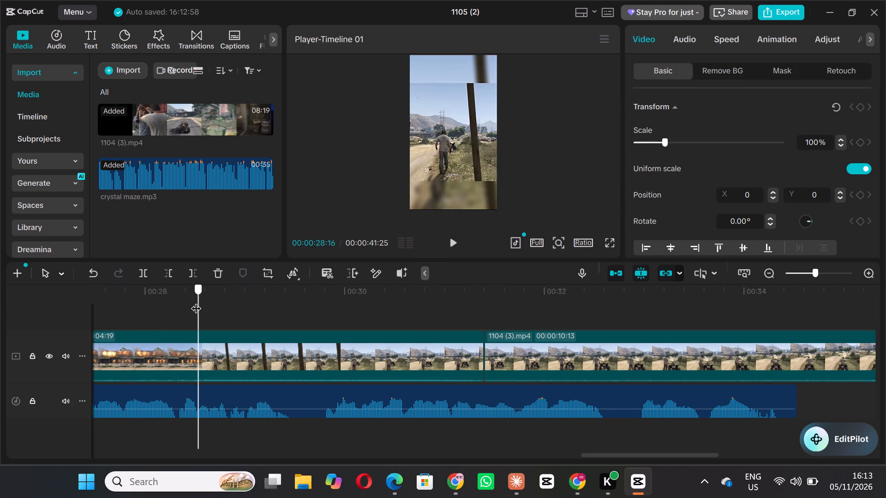
pyautogui.moveTo(196, 301); pyautogui.dragTo(372, 303)
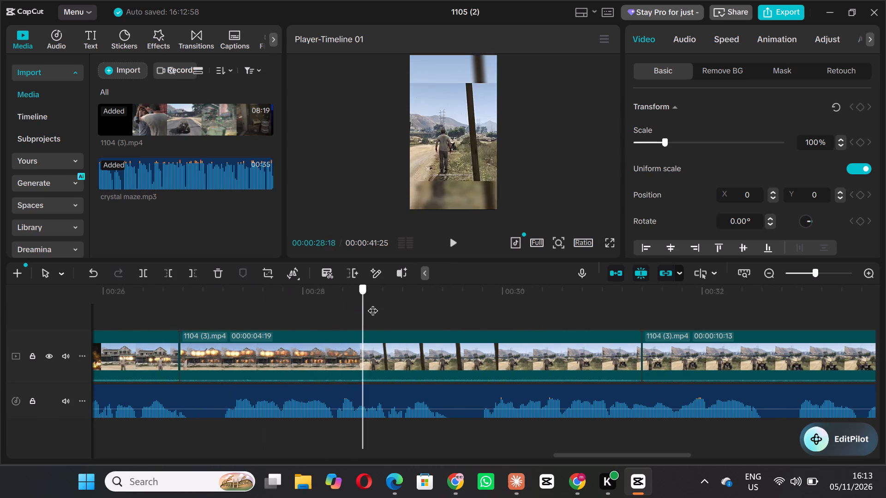
pyautogui.moveTo(372, 303); pyautogui.dragTo(322, 302)
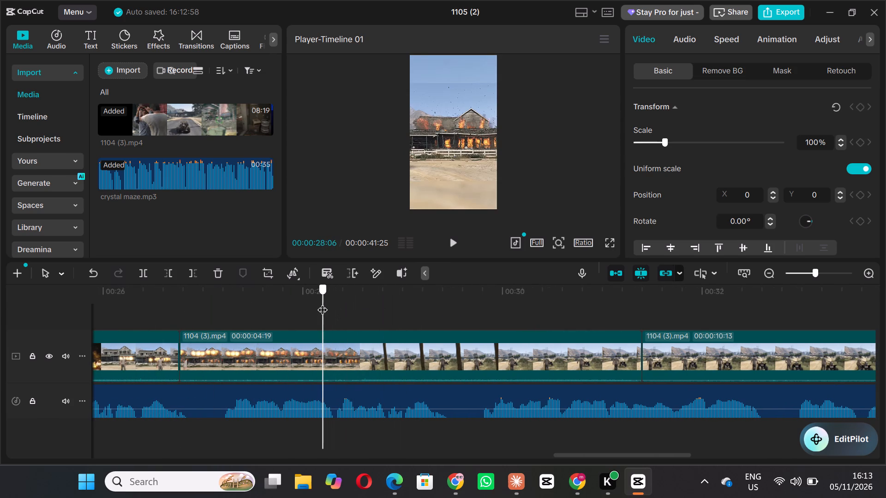
pyautogui.moveTo(322, 302); pyautogui.dragTo(346, 302)
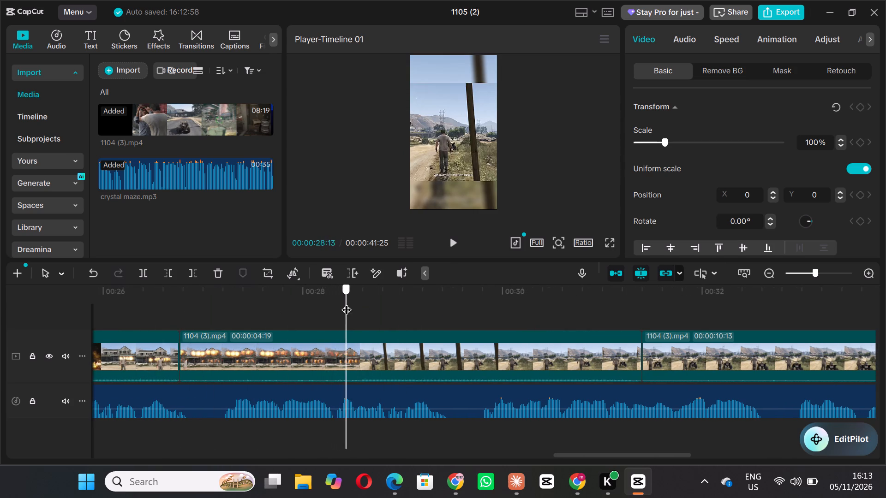
pyautogui.moveTo(346, 302); pyautogui.dragTo(334, 302)
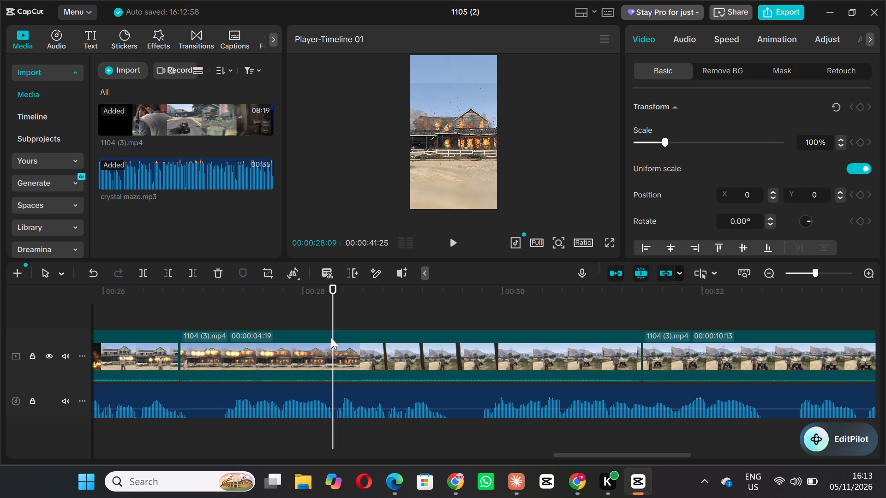
pyautogui.click(331, 338)
pyautogui.click(145, 272)
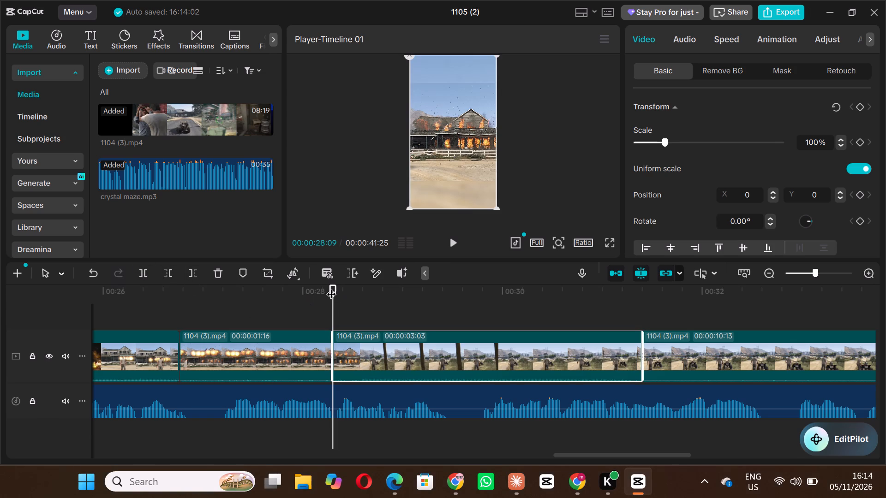
# Delete the split-off segment of the man walking, between the burning farmhouse and the final quad bike clip.
pyautogui.moveTo(333, 287); pyautogui.dragTo(564, 296)
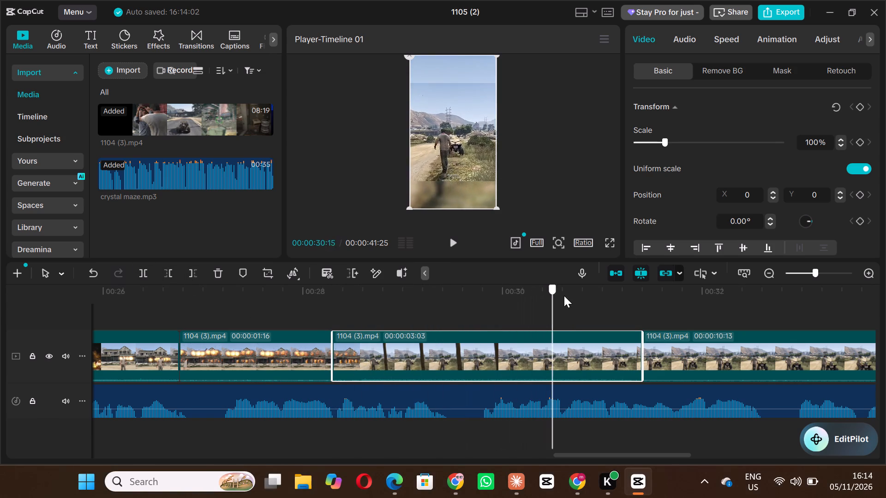
pyautogui.moveTo(564, 296); pyautogui.dragTo(669, 317)
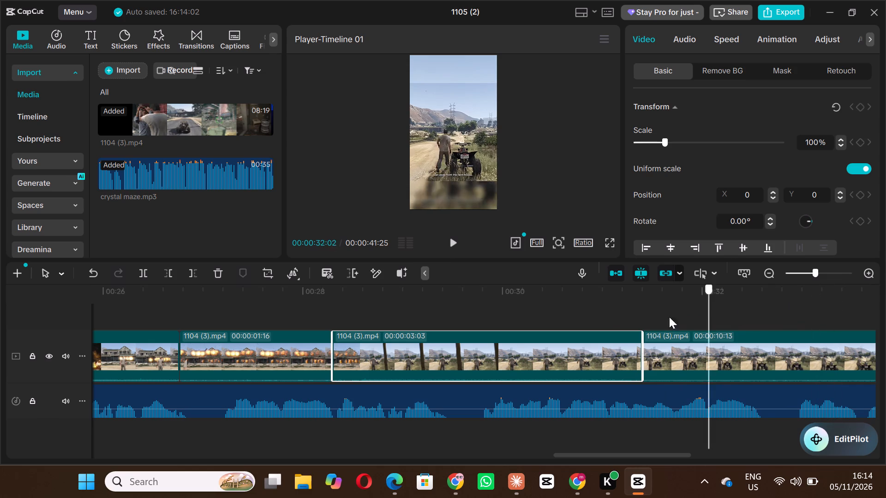
pyautogui.moveTo(669, 317); pyautogui.dragTo(574, 325)
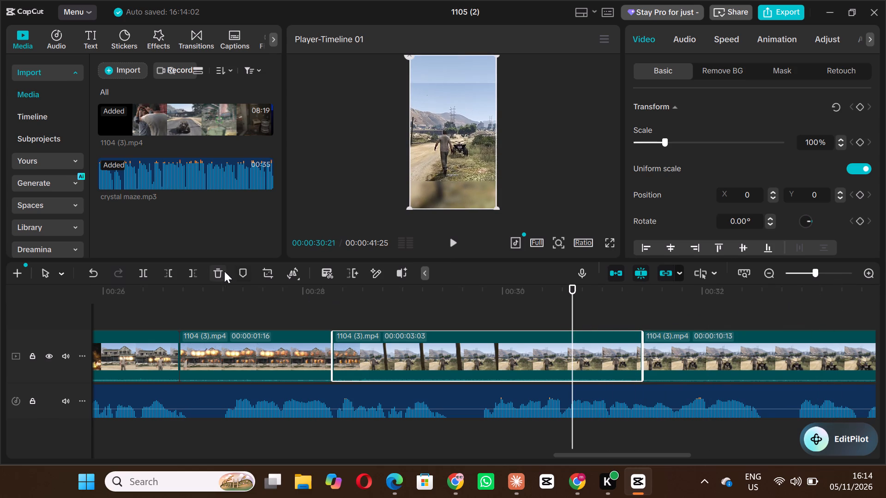
pyautogui.click(218, 272)
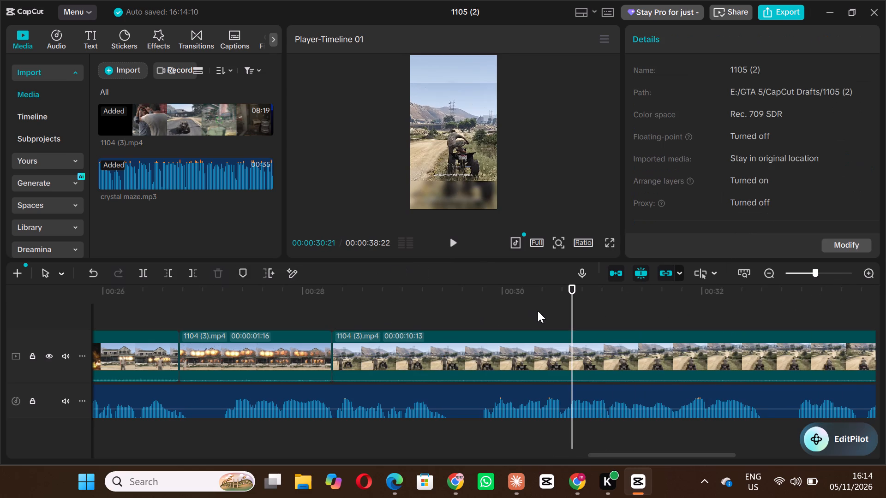
# Replay the new cut into the quad bike ride and on past the end of the music, checking the closing section.
pyautogui.moveTo(573, 289); pyautogui.dragTo(62, 301)
pyautogui.press('space')
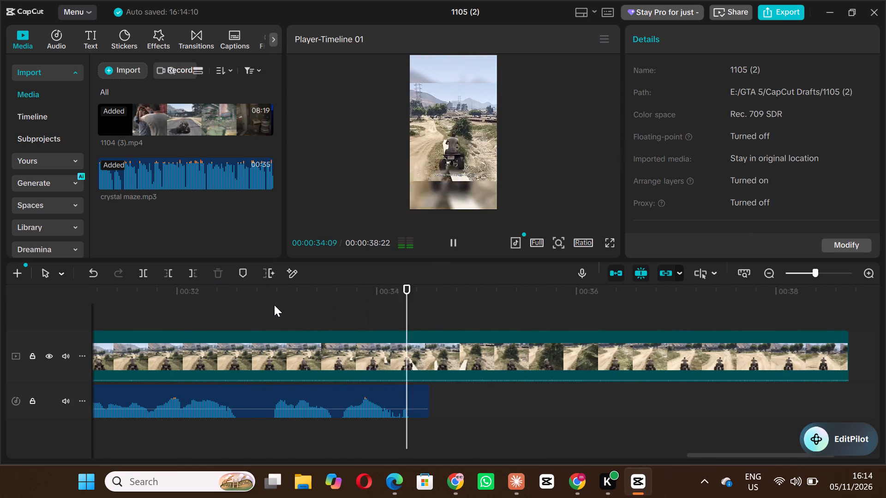
pyautogui.press('space')
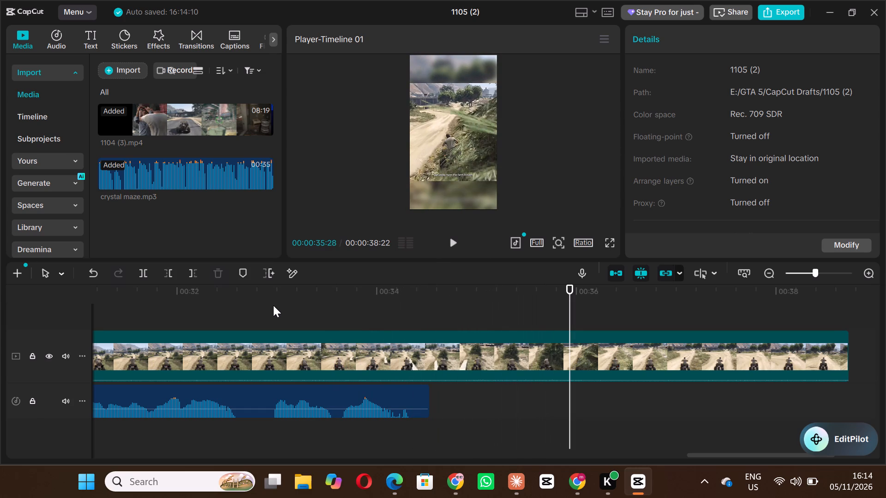
pyautogui.moveTo(570, 285); pyautogui.dragTo(196, 299)
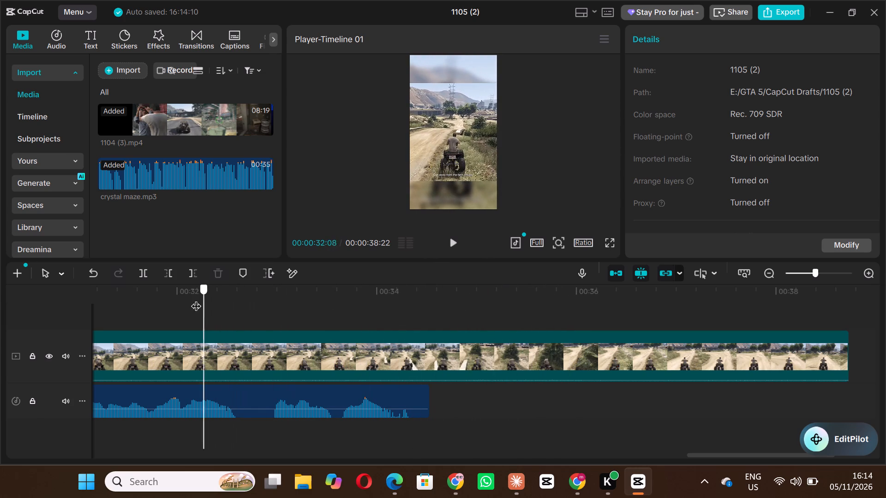
pyautogui.moveTo(196, 299); pyautogui.dragTo(128, 295)
pyautogui.press('space')
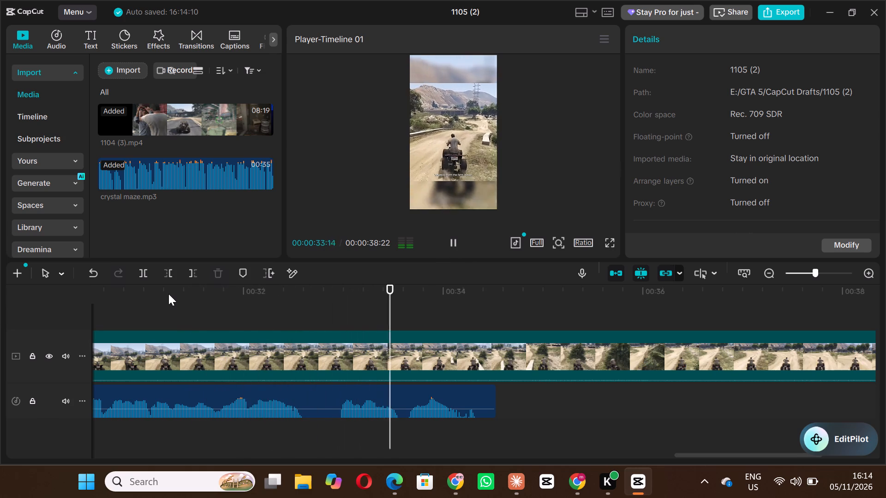
pyautogui.press('space')
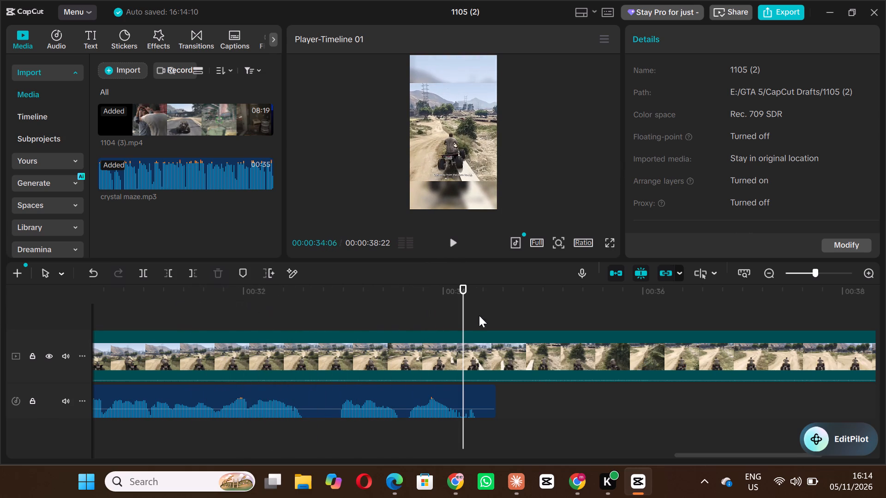
pyautogui.press('space')
pyautogui.press('space')
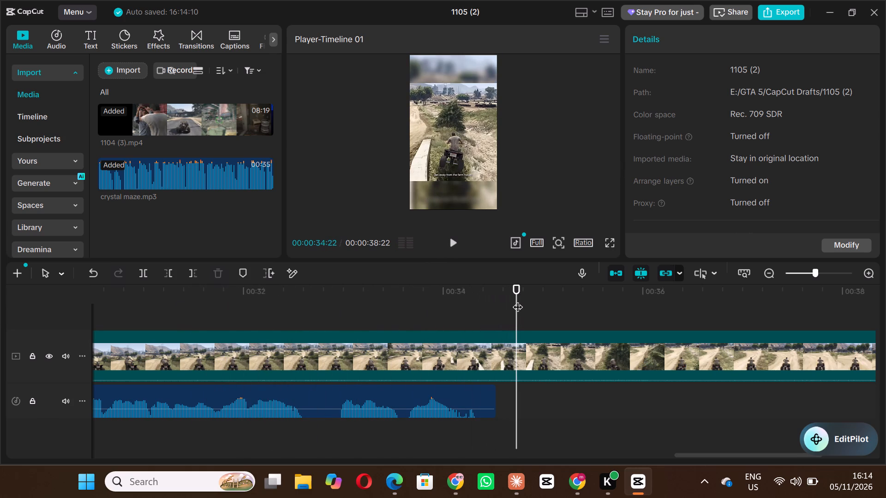
# Split the final quad bike clip at 00:00:34:14, just before the music ends, and delete the part after the cut.
pyautogui.moveTo(518, 287); pyautogui.dragTo(502, 290)
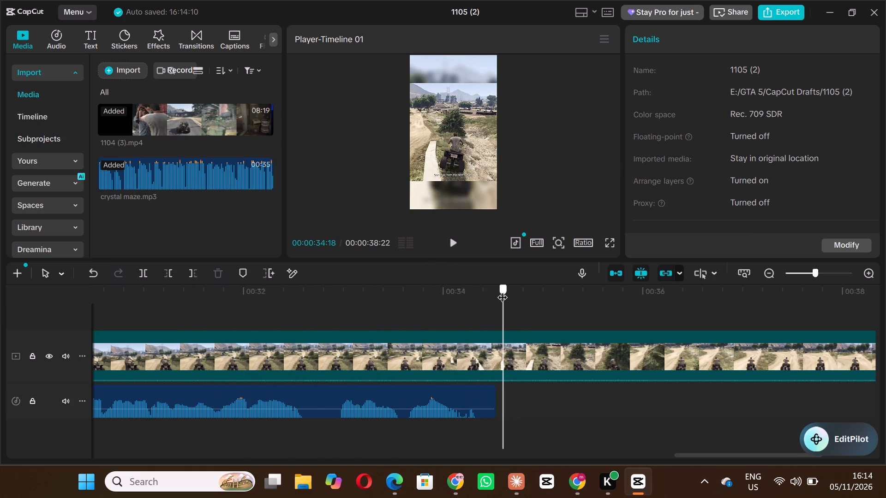
pyautogui.moveTo(502, 290); pyautogui.dragTo(499, 296)
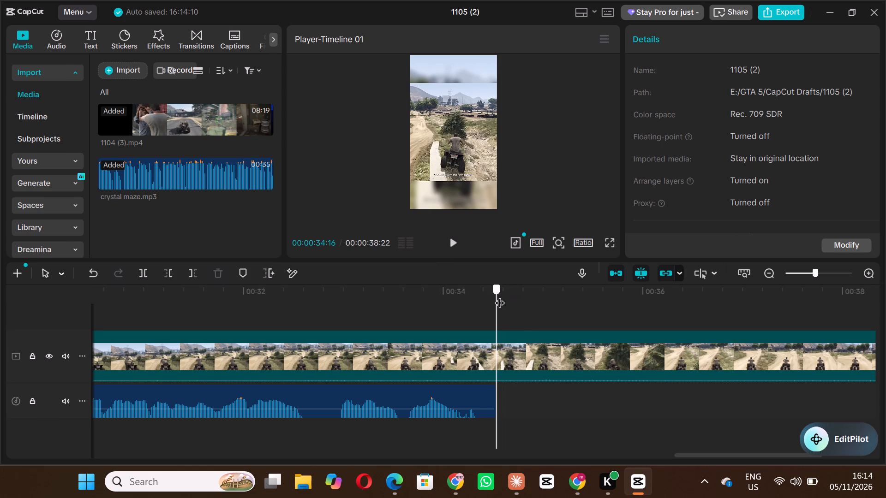
pyautogui.moveTo(499, 296); pyautogui.dragTo(305, 292)
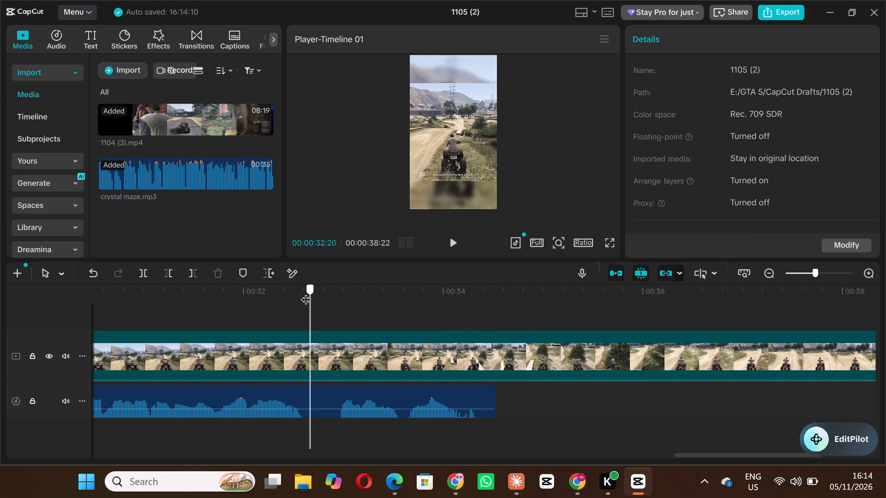
pyautogui.moveTo(305, 292); pyautogui.dragTo(517, 288)
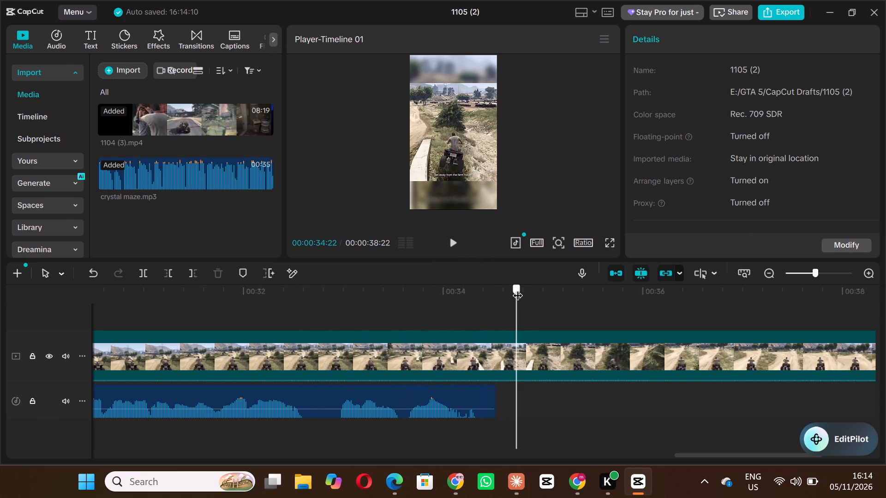
pyautogui.moveTo(517, 288); pyautogui.dragTo(511, 290)
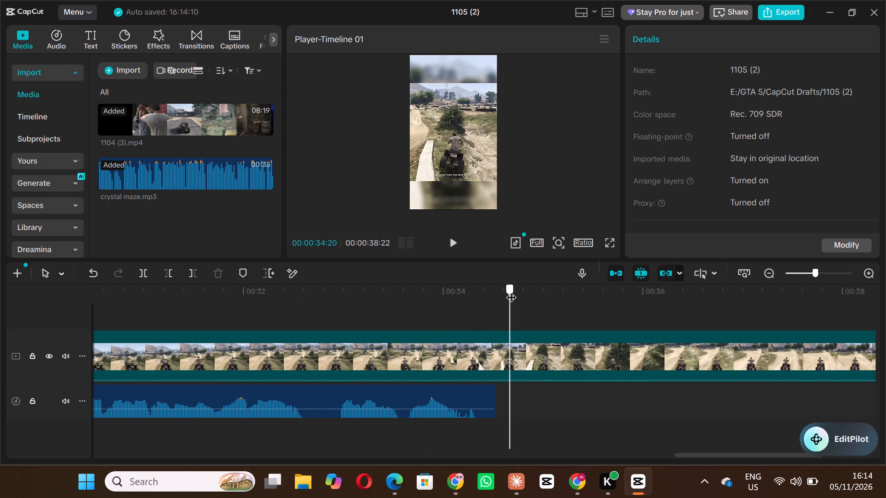
pyautogui.moveTo(511, 290); pyautogui.dragTo(158, 292)
pyautogui.press('space')
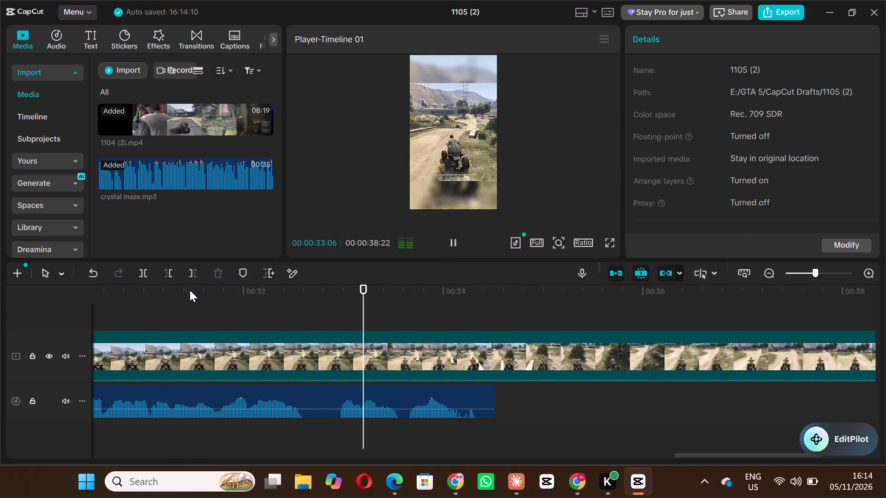
pyautogui.press('space')
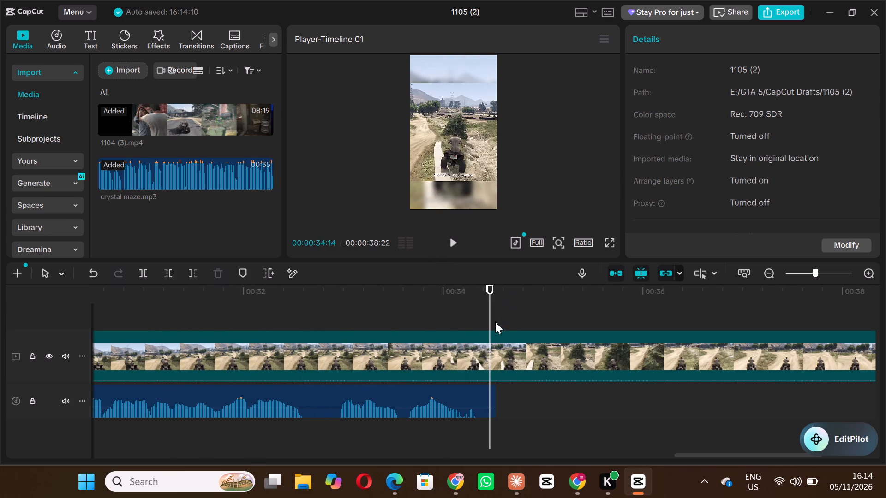
pyautogui.click(143, 272)
pyautogui.click(527, 353)
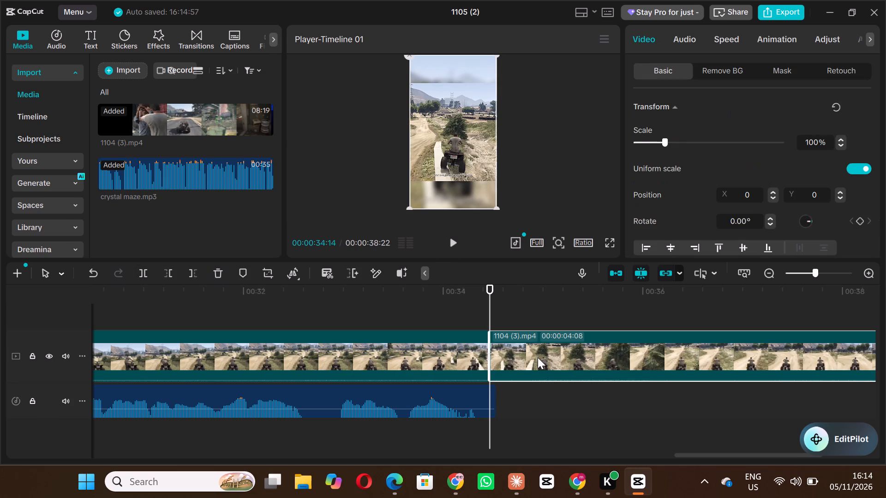
pyautogui.click(217, 271)
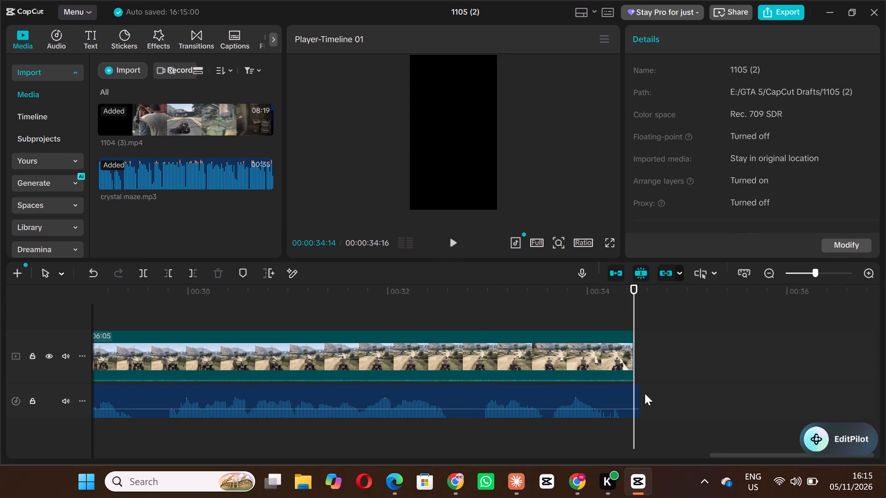
# Trim the end of the crystal maze audio at 00:00:34:14 to match the end of the video.
pyautogui.click(629, 402)
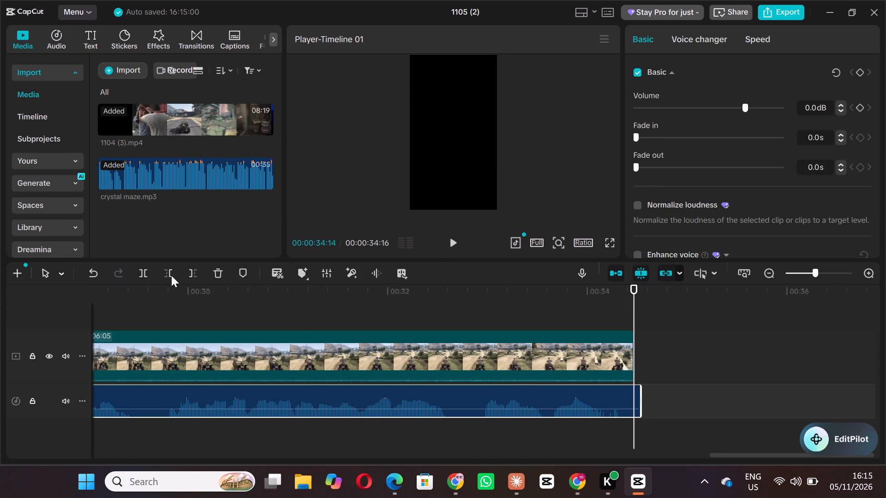
pyautogui.press('w')
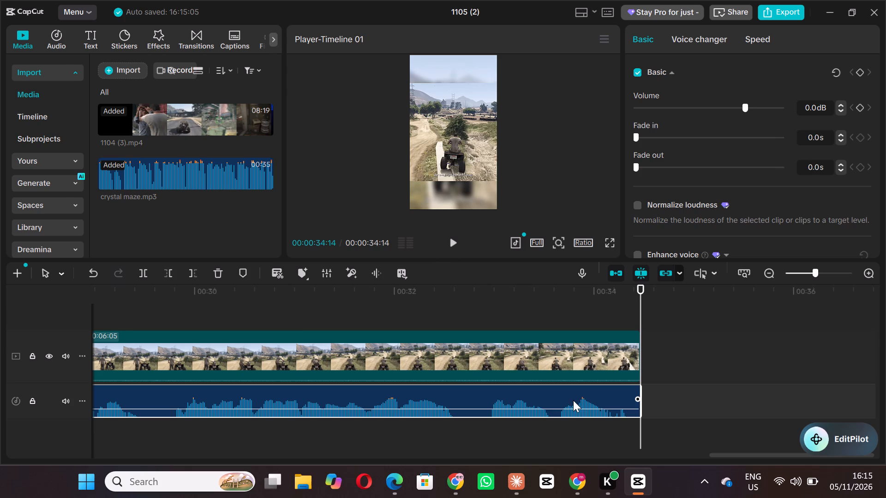
# Play the whole edit from start to end to review the cuts against the audio.
pyautogui.press('space')
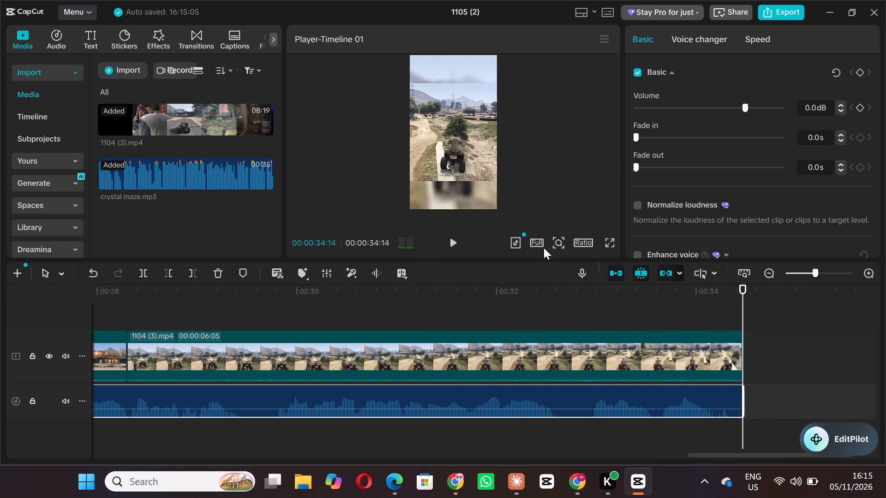
# Generate captions for the timeline using the favourite "THE QUICK" caption template.
pyautogui.click(231, 39)
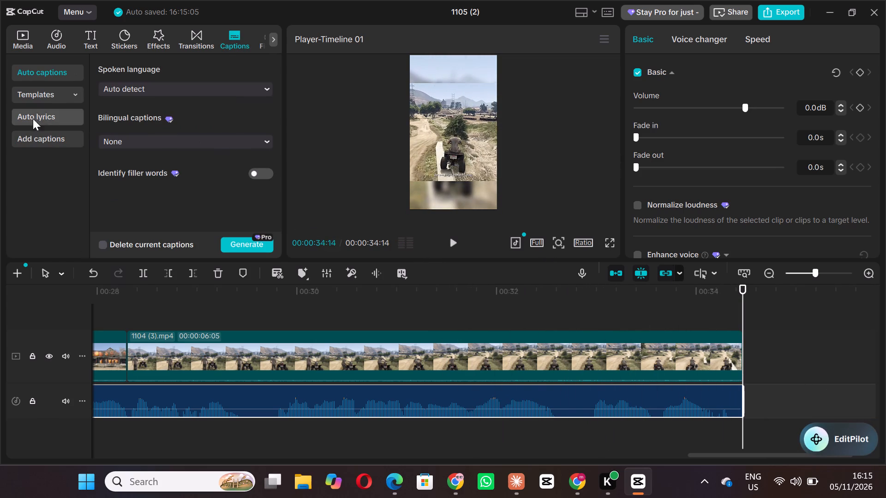
pyautogui.click(39, 91)
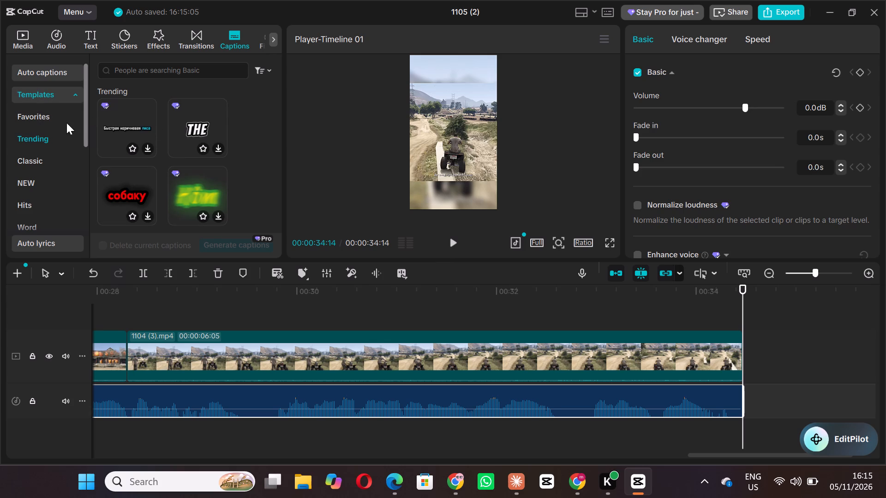
pyautogui.click(36, 95)
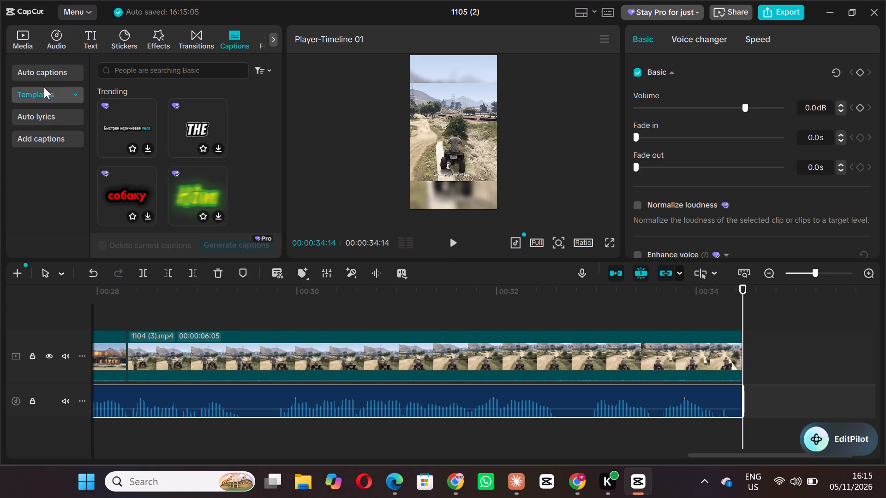
pyautogui.click(36, 90)
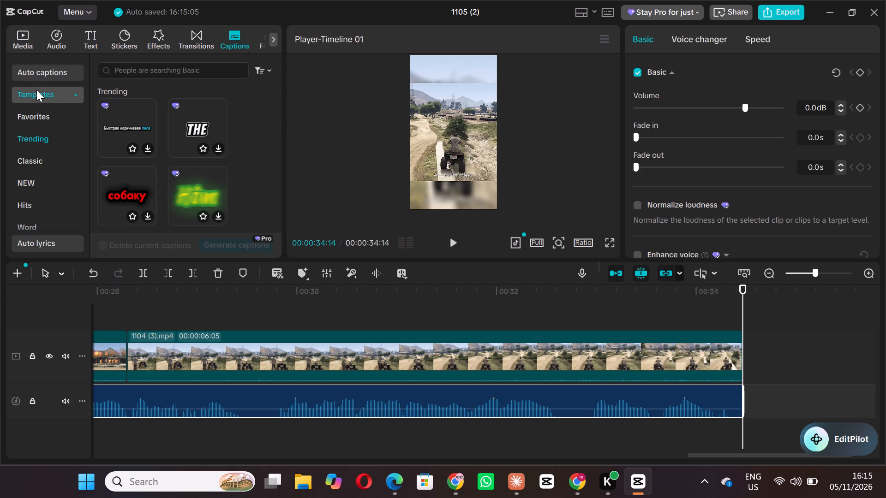
pyautogui.click(27, 113)
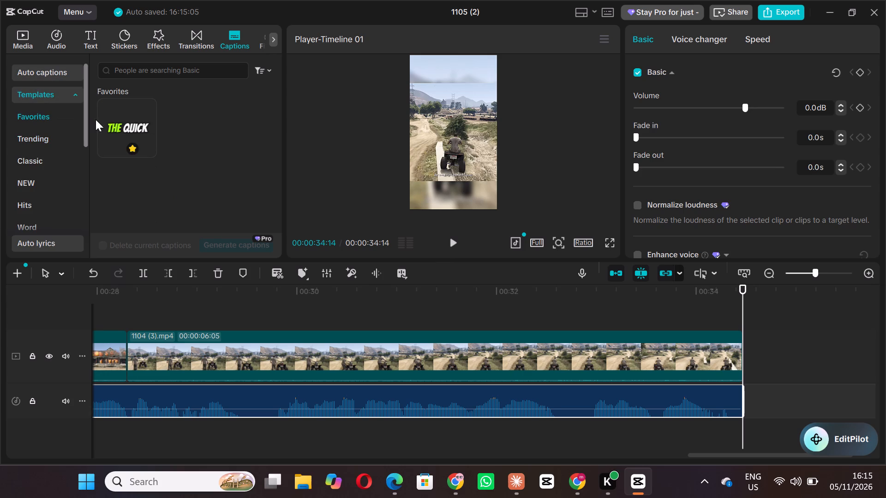
pyautogui.click(119, 111)
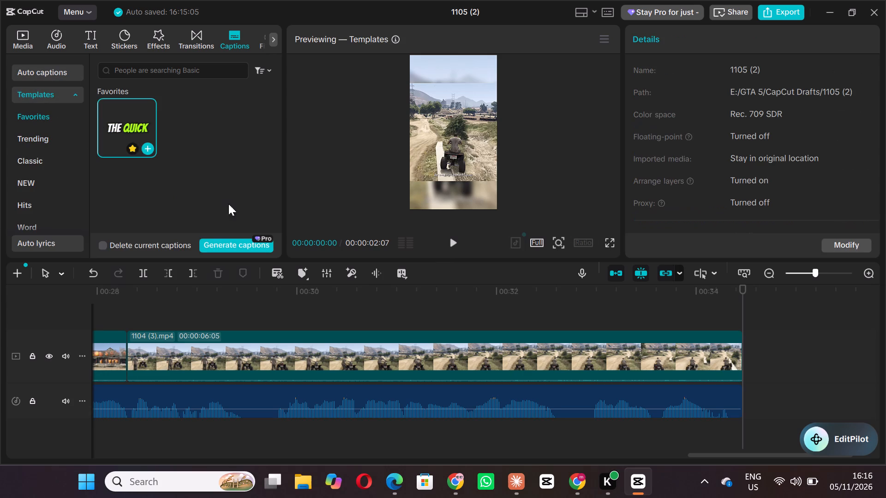
pyautogui.click(228, 244)
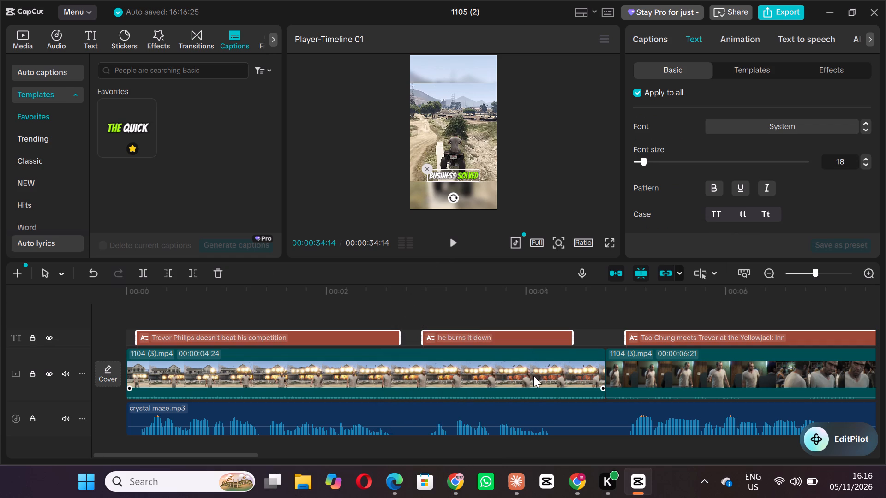
# Play the video from the beginning to check the generated captions against the audio.
pyautogui.press('space')
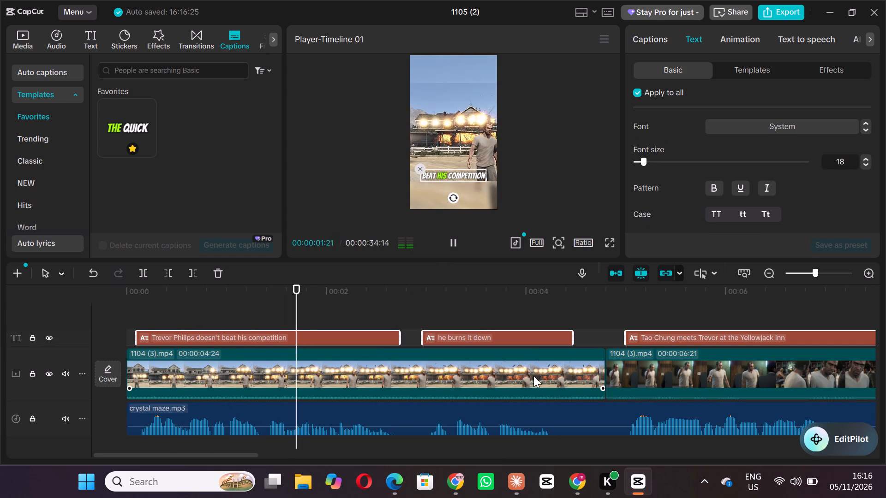
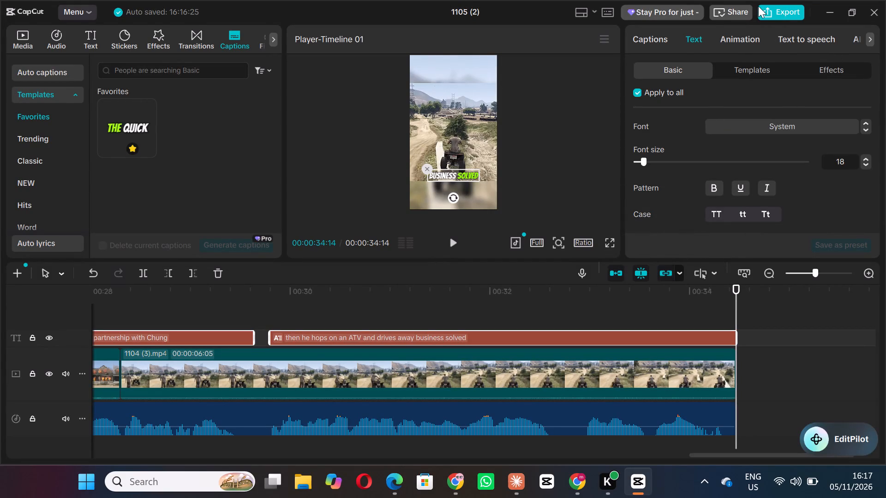
# Open the export settings for the timeline and set the exported video's name to "crystal maze".
pyautogui.click(786, 6)
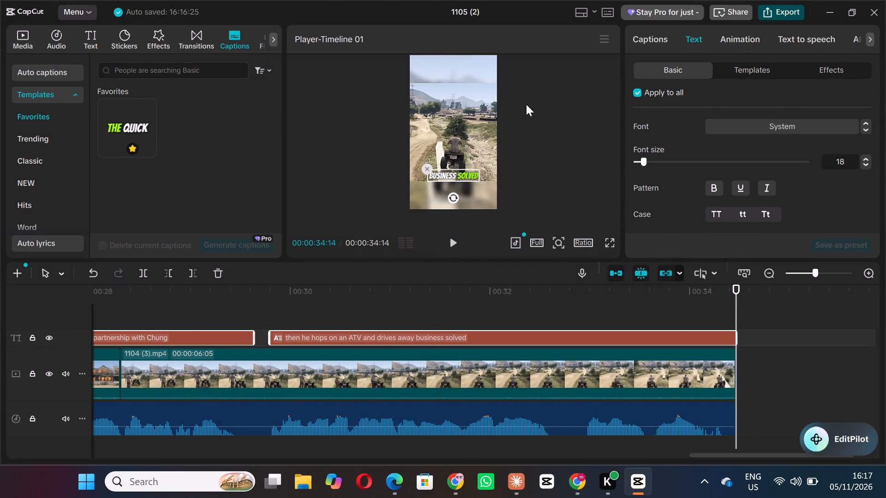
pyautogui.moveTo(566, 104); pyautogui.dragTo(470, 111)
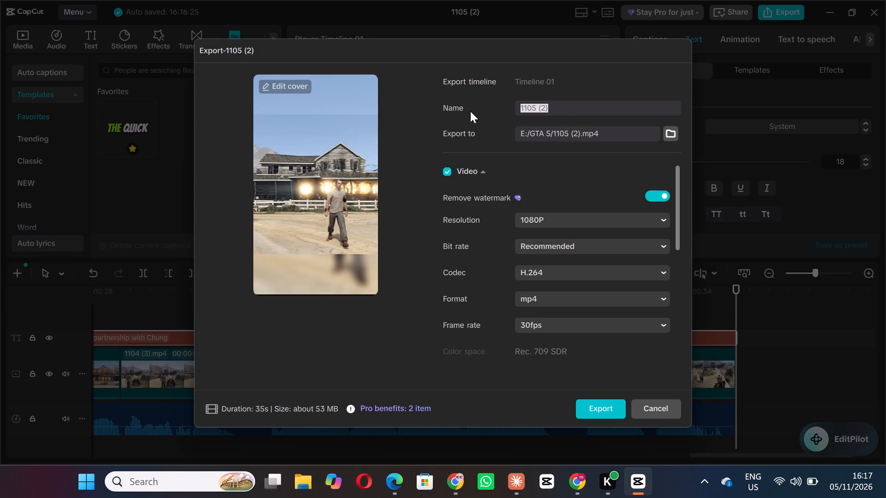
pyautogui.moveTo(470, 111); pyautogui.dragTo(464, 111)
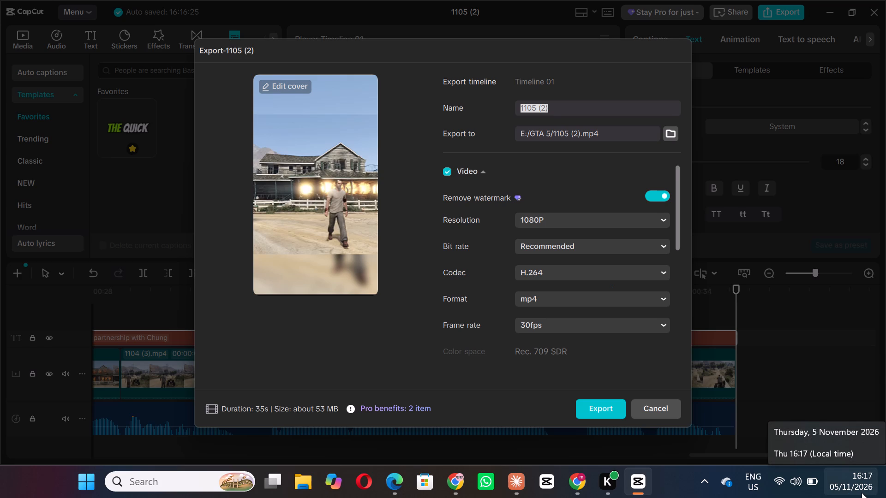
pyautogui.write('crystal m')
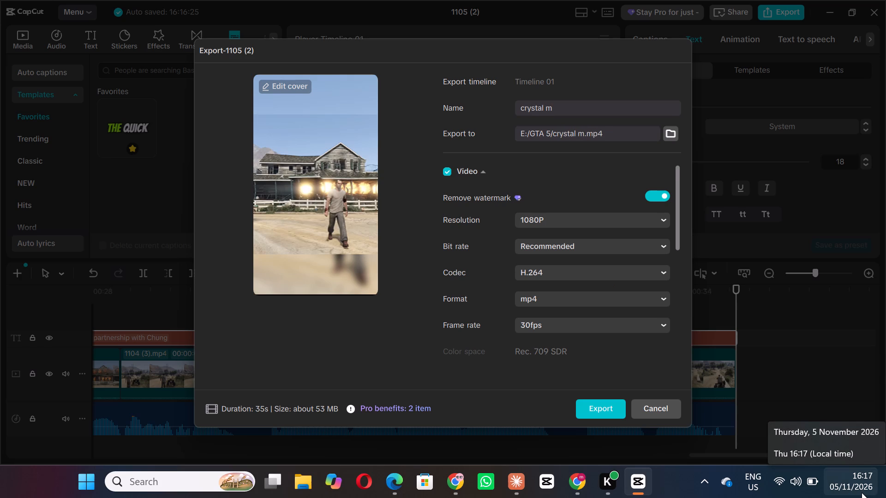
pyautogui.write('aze')
pyautogui.press('Return')
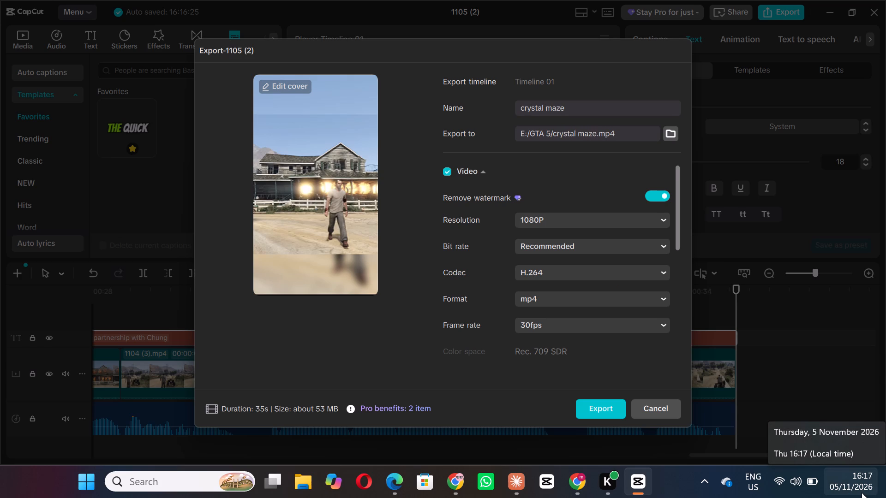
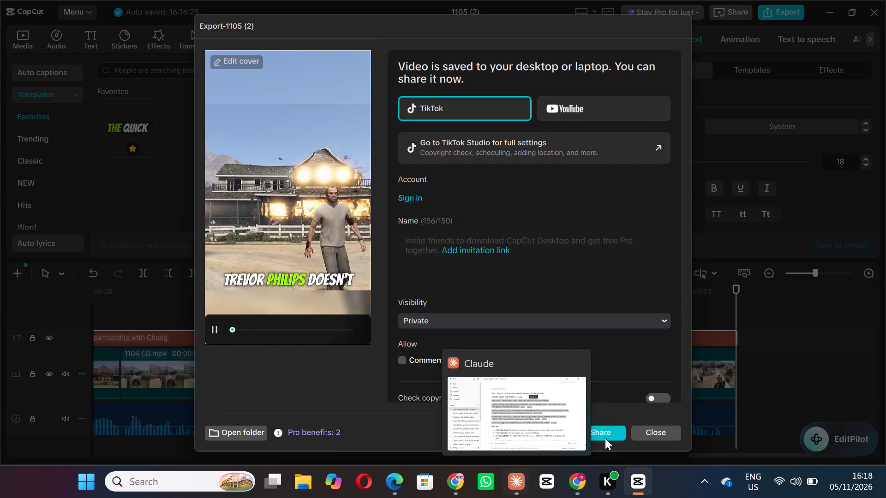
# Dismiss the finished export's sharing window without sharing the video, and close the project editor.
pyautogui.click(398, 434)
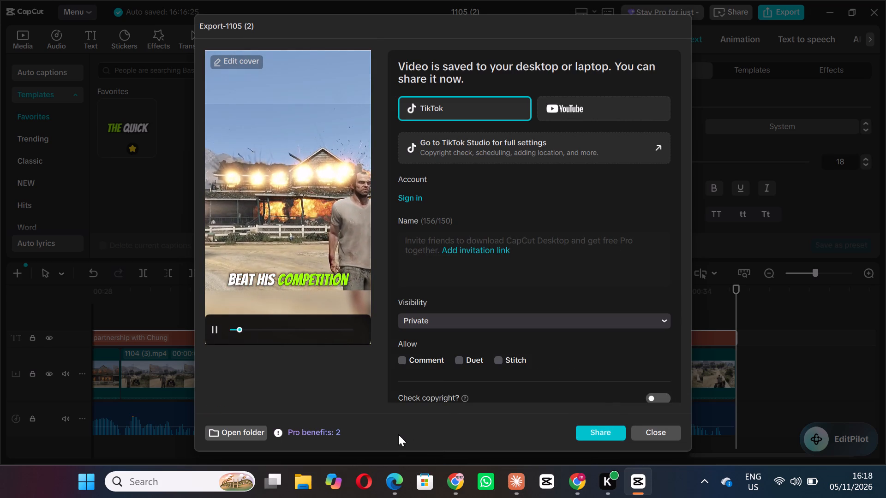
pyautogui.hotkey('alt', 'F4')
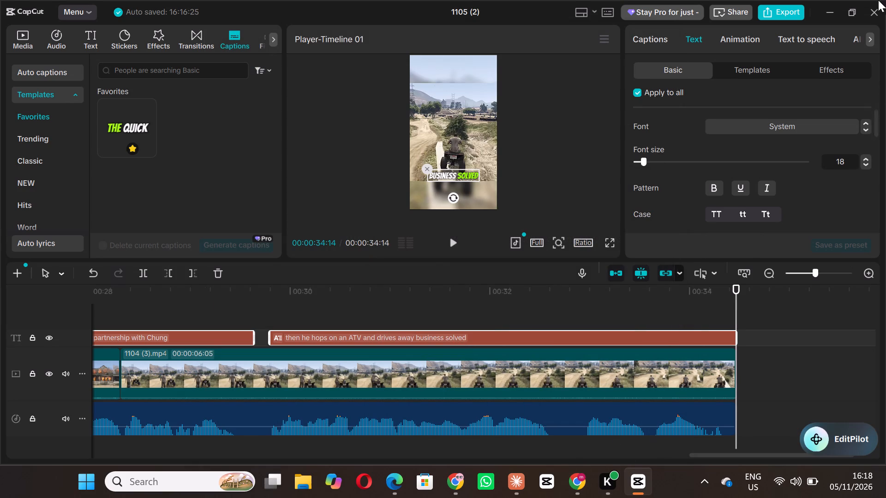
pyautogui.click(873, 10)
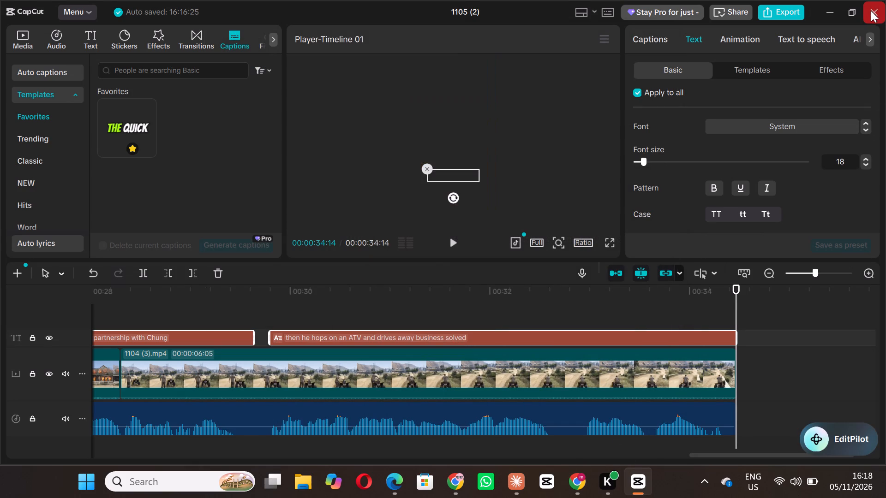